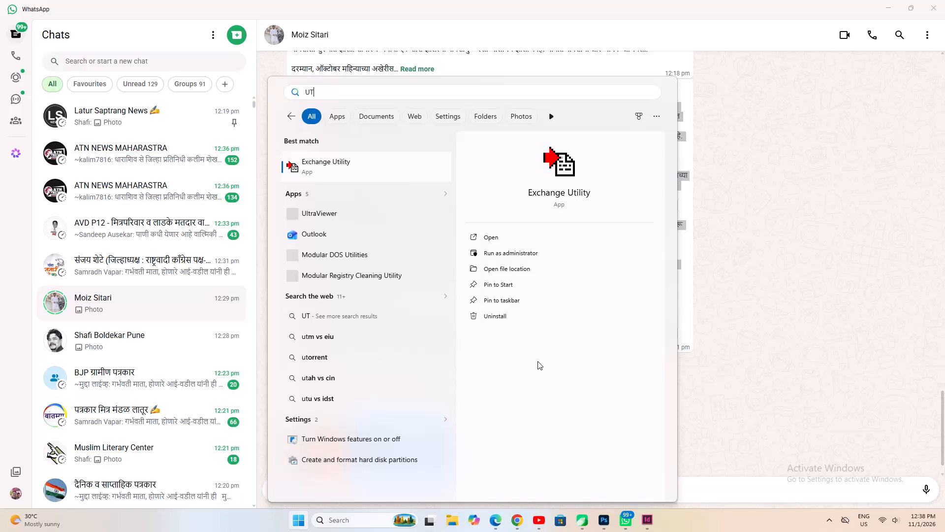
Open Exchange Utility and convert the clipboard's Devnagri text from Unicode to Shree-Lipi 7.0, overwriting Untitled.txt.
key("Return")
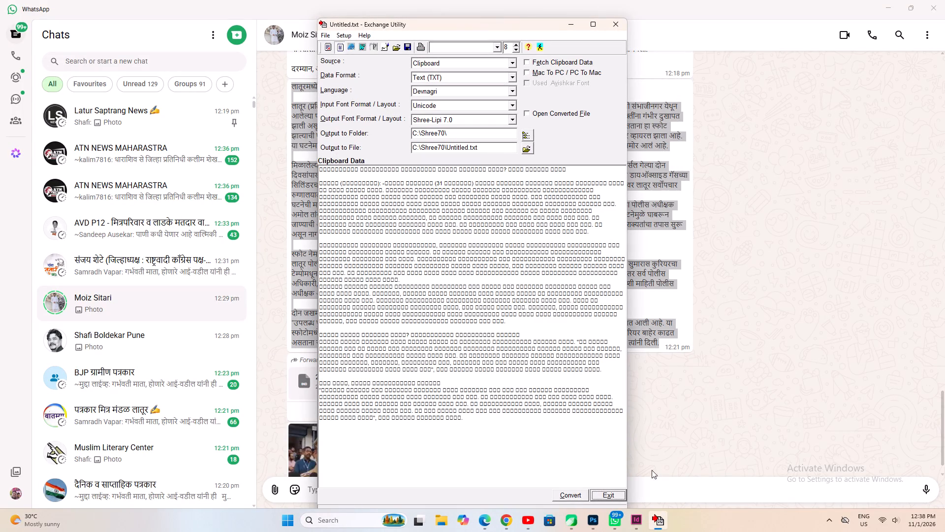
left_click(580, 500)
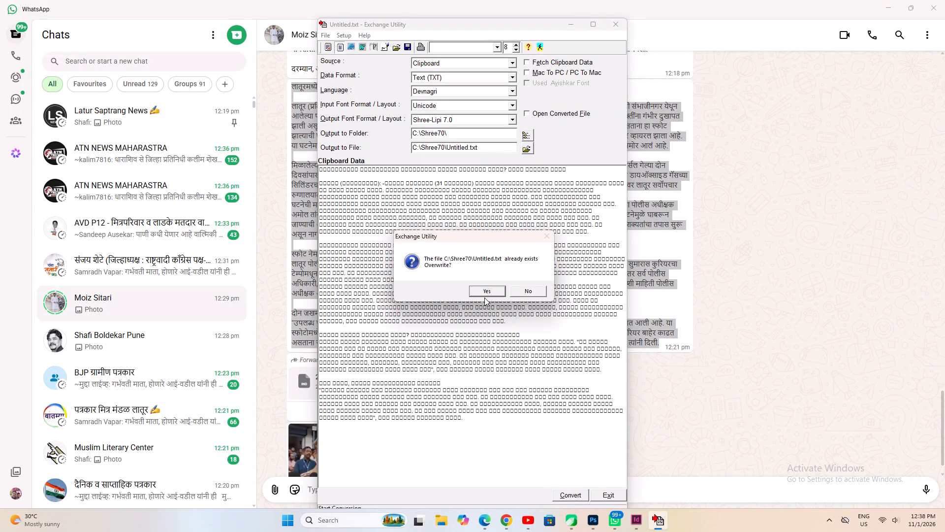
left_click(485, 292)
left_click(517, 293)
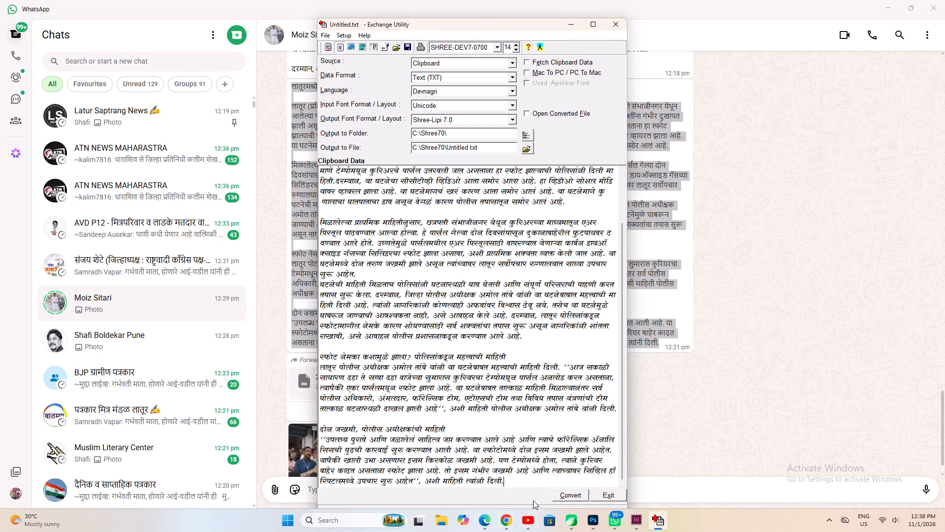
Switch to InDesign and paste the converted article into a new text frame on the pasteboard beside the front page.
left_click(633, 527)
left_click(136, 250)
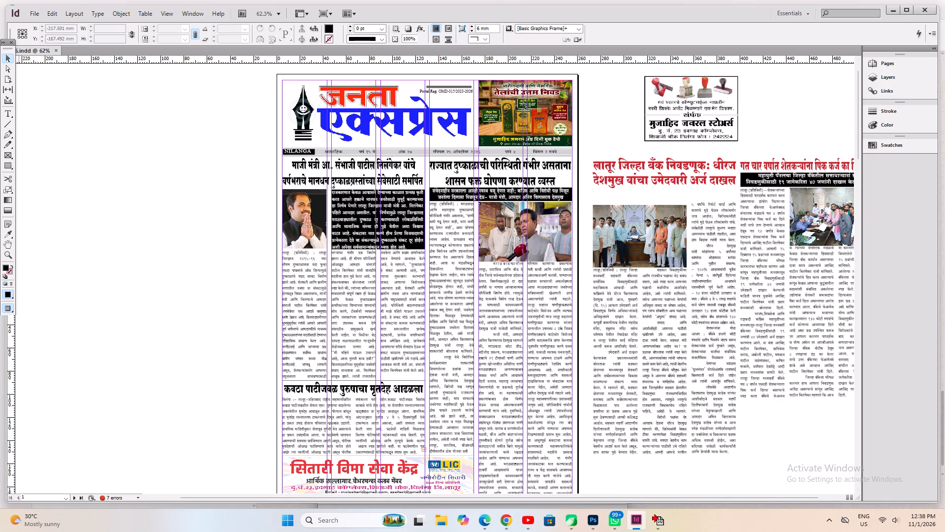
left_click(6, 115)
left_click_drag(77, 133, 178, 335)
key("ctrl+v")
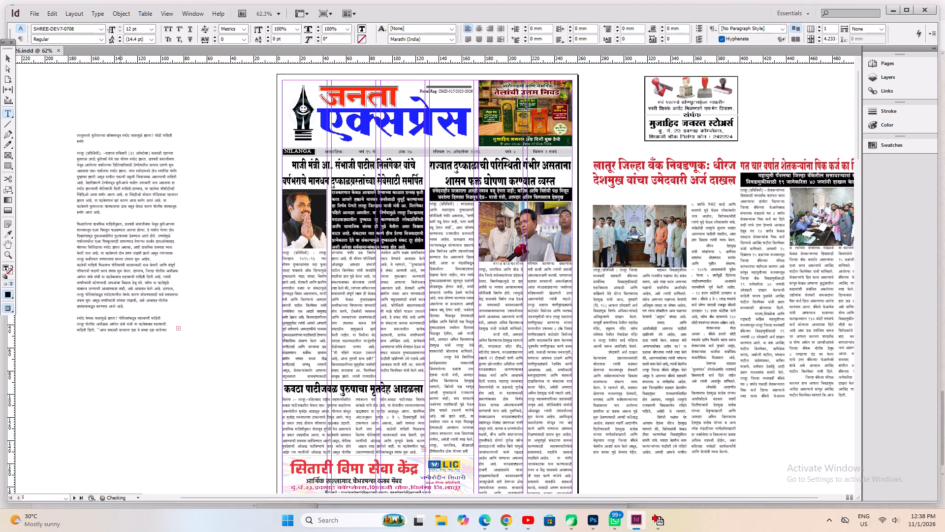
Cut the headline from the pasted article and select all text of the front page's left lead headline to replace it.
left_click_drag(116, 147, 34, 99)
key("ctrl+x")
left_click(366, 168)
key("ctrl+a")
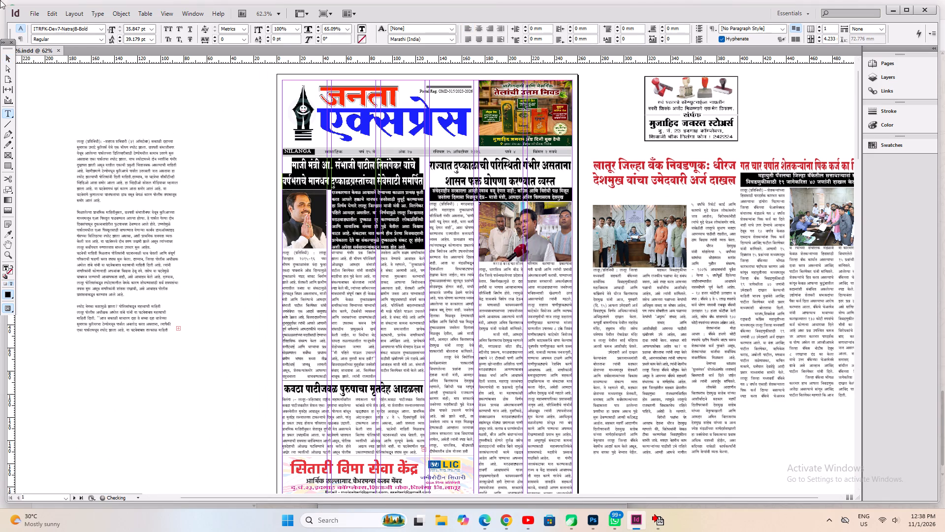
Replace the front page's old lead headline with the copied headline "लातूरमध्ये कुरियरच्या बॉक्समधून स्फोट कशामुळे झाला? मोठी माहिती समोर", pasted without formatting and centred.
left_click(57, 7)
left_click(54, 11)
left_click(97, 83)
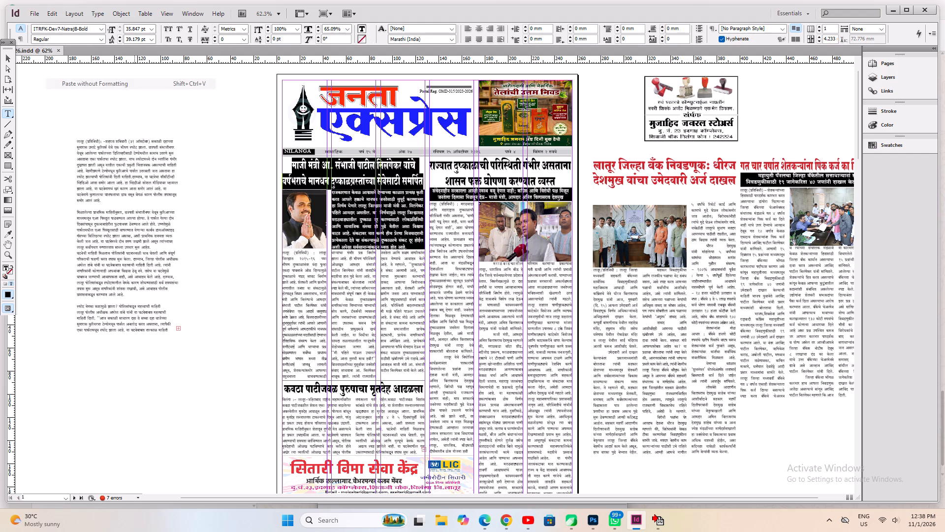
key("ctrl+a")
key("ctrl+shift+c")
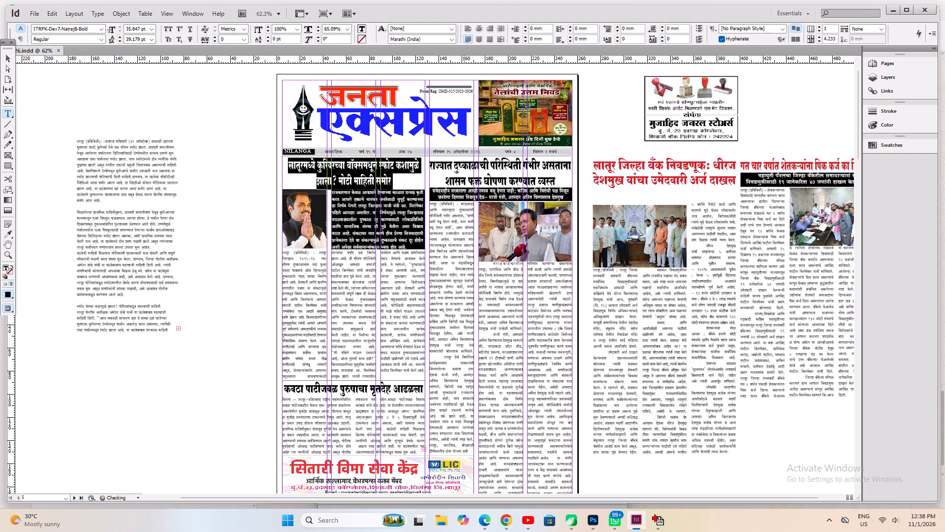
Break the lead headline after "स्फोट" so that "कशामुळे" starts the second line.
key("Left")
key("Right")
key("Right")
key("Right")
key("Right")
key("Right")
key("Right")
key("Right")
key("Right")
key("Right")
key("Right")
key("Right")
key("Right")
key("Right")
key("Right")
key("Right")
key("Right")
key("Right")
key("Right")
key("Right")
key("Right")
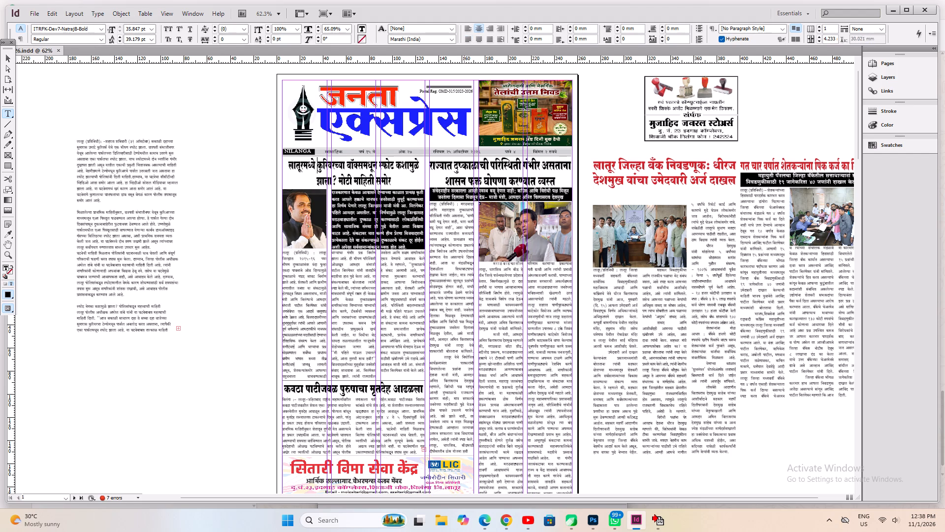
key("Right")
key("Right")
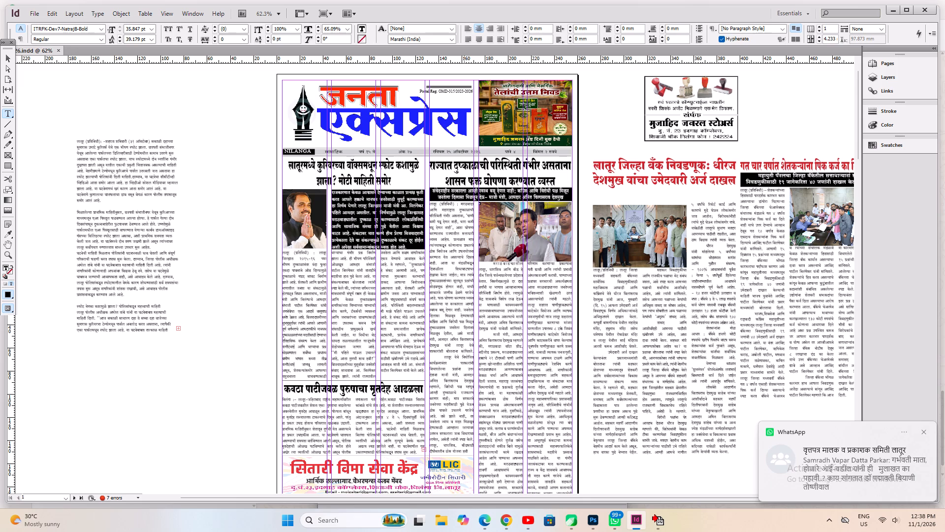
key("Return")
key("Down")
Enlarge the whole lead headline to 47.847 pt and save the document.
key("ctrl+a")
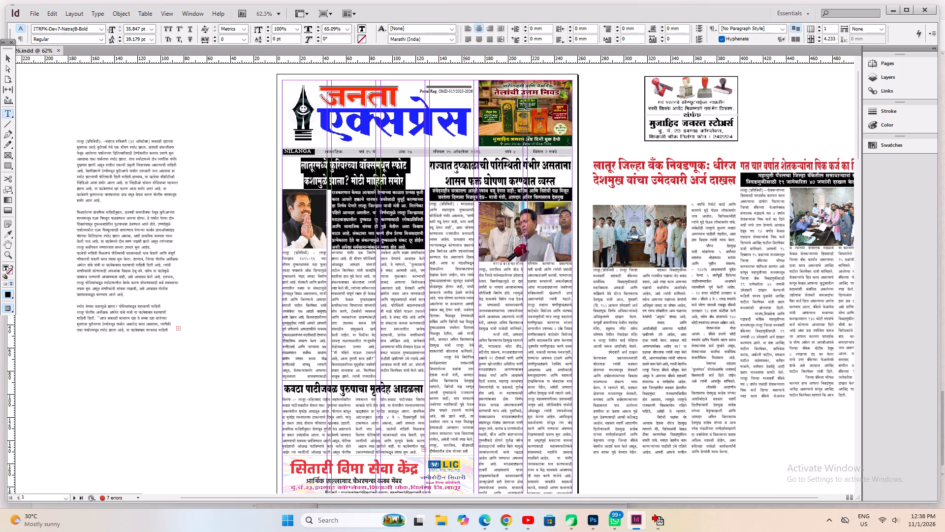
key("ctrl+shift+period")
key("ctrl+shift+period")
key("ctrl+shift+period")
key("ctrl+shift+period")
key("ctrl+shift+period")
key("ctrl+shift+period")
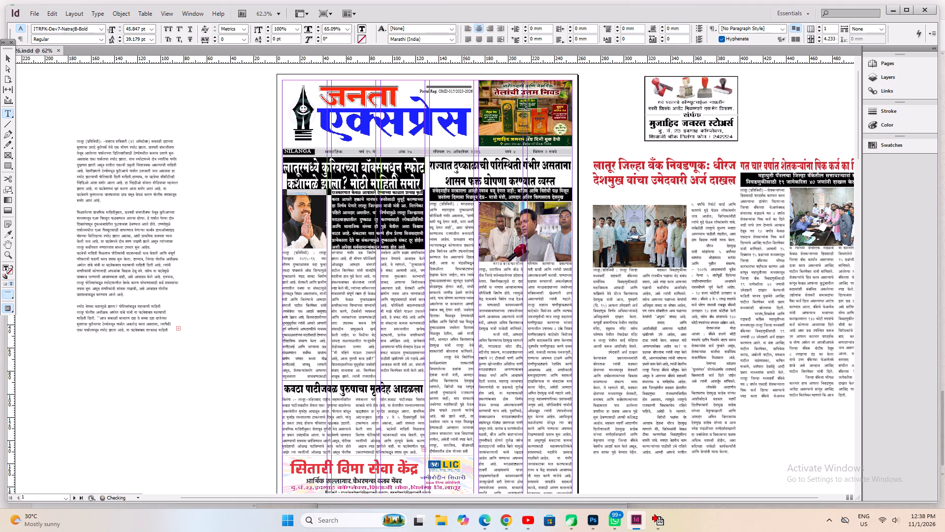
key("ctrl+shift+period")
key("ctrl+shift+comma")
key("ctrl+s")
Increase the lead headline's leading to 45.179 pt.
key("alt+Down")
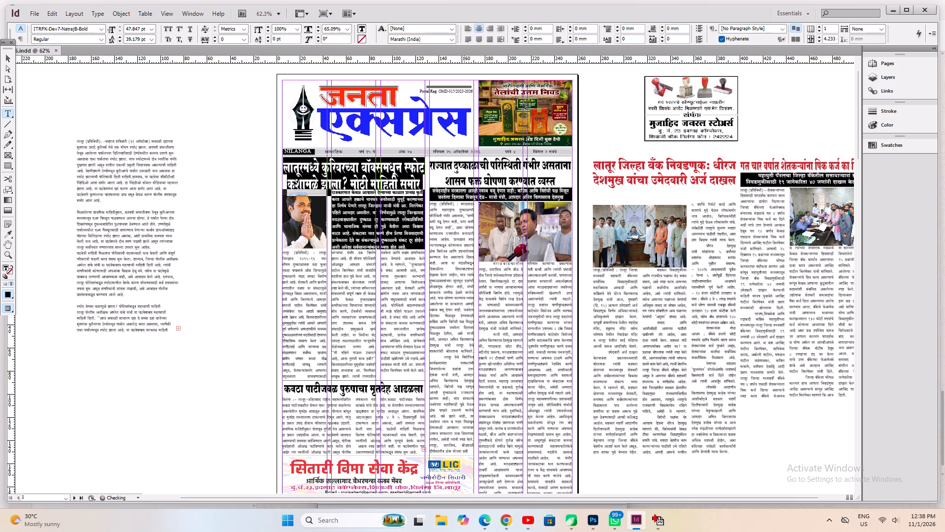
key("alt+Down")
key("alt+Down")
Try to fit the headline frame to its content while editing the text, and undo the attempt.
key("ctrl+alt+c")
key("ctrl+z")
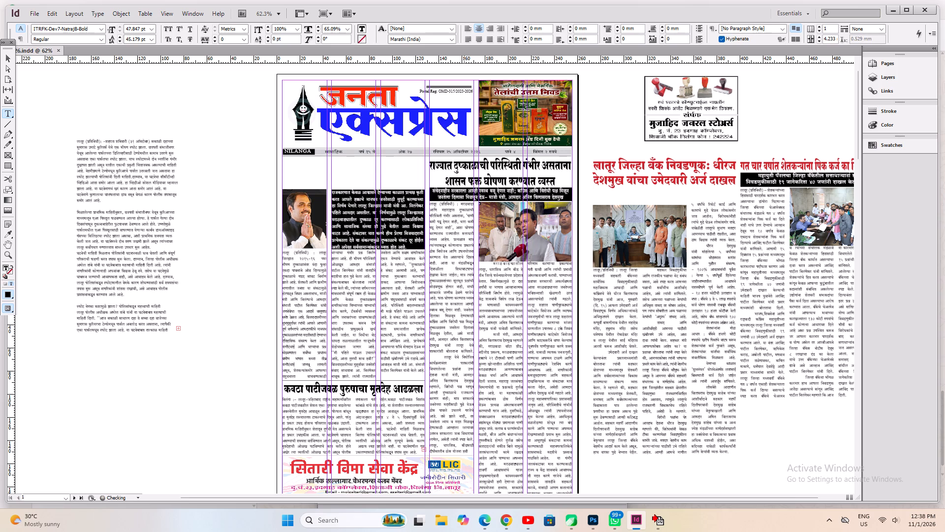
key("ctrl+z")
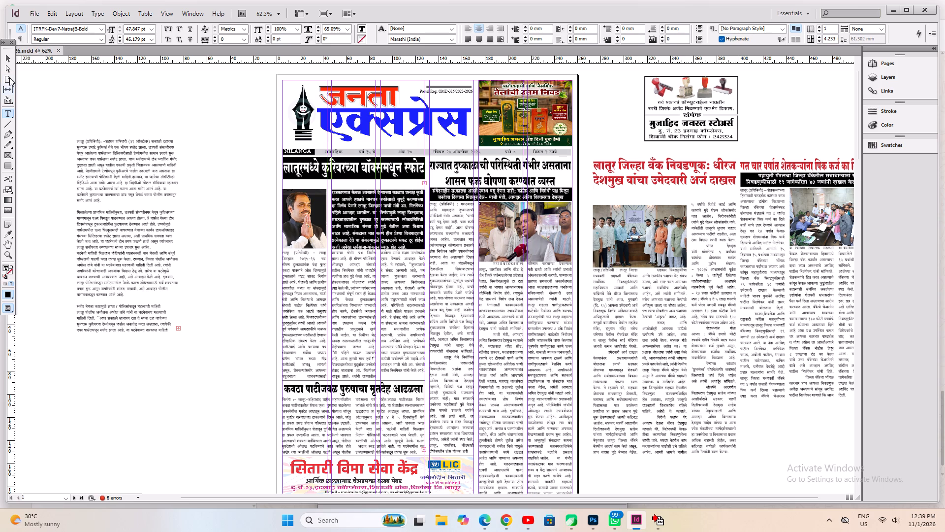
Delete the old photo, black intro box and body text beneath the lead headline, plus the story headed "कवठा पाटीजवळ पुरुषाचा मृतदेह आढळला".
left_click(11, 60)
left_click(228, 222)
left_click_drag(252, 208, 384, 311)
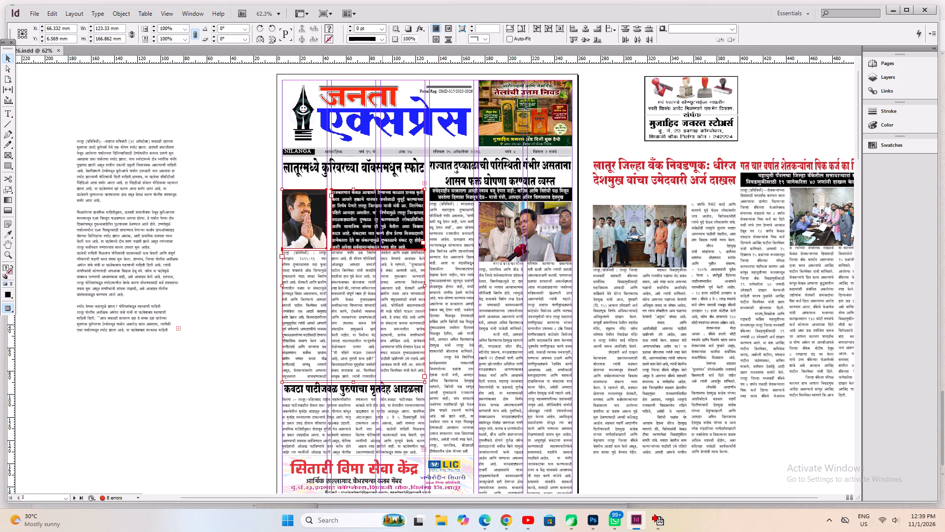
key("Delete")
left_click_drag(261, 345, 388, 430)
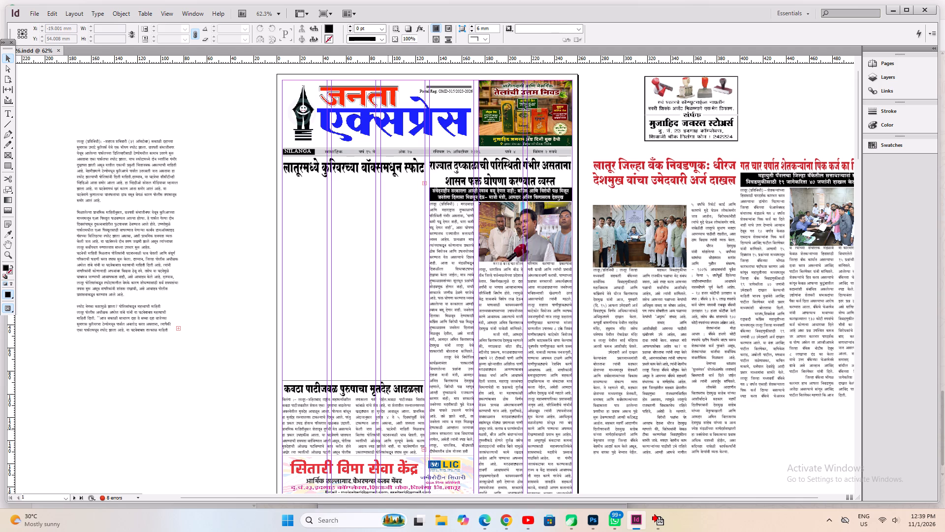
key("Delete")
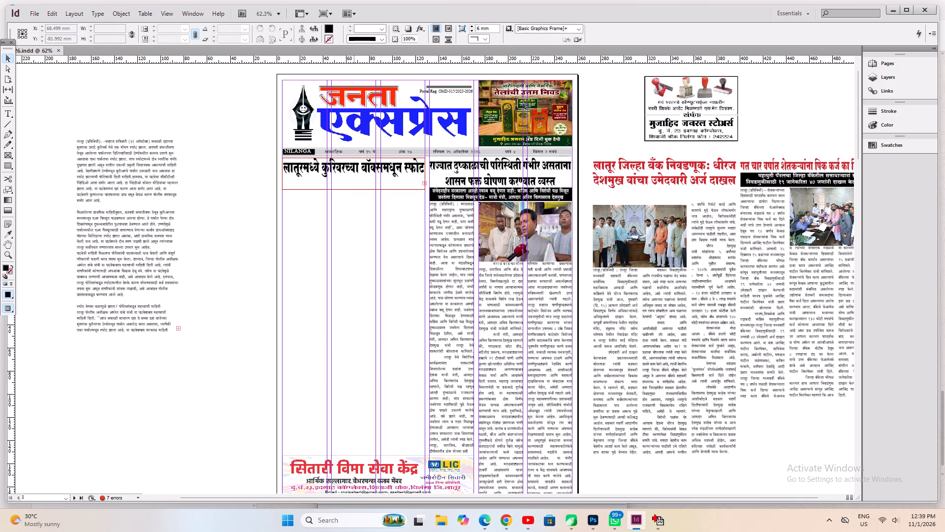
Fit the lead headline's text frame to its content.
left_click(354, 171)
key("ctrl+alt+c")
Place the courier-blast article from the pasteboard beneath the lead headline, in a frame about 123 mm wide.
left_click(316, 267)
left_click(318, 200)
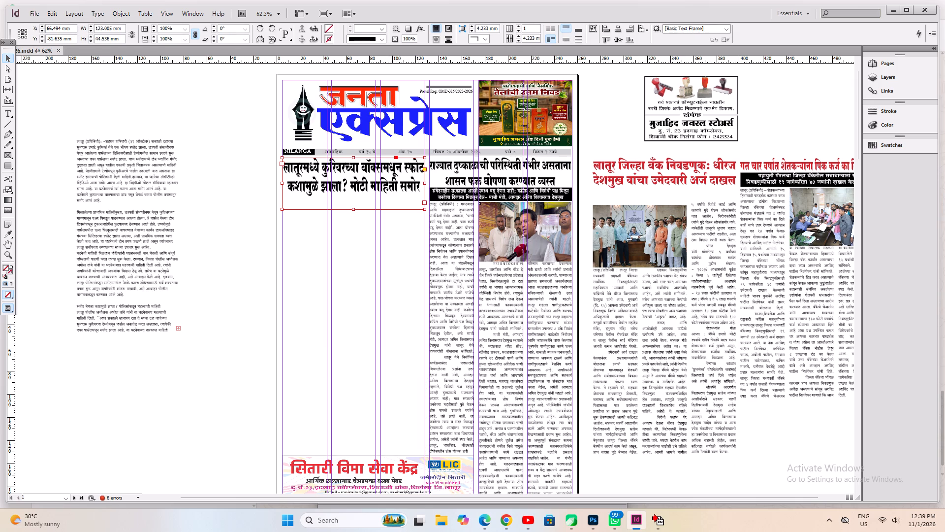
Shorten the lead headline's text frame so it ends just below the second headline line.
left_click_drag(354, 209, 354, 196)
Move the courier-blast article's frame on the pasteboard closer to the page and fit the frame to its content.
left_click(97, 203)
left_click_drag(116, 188, 126, 217)
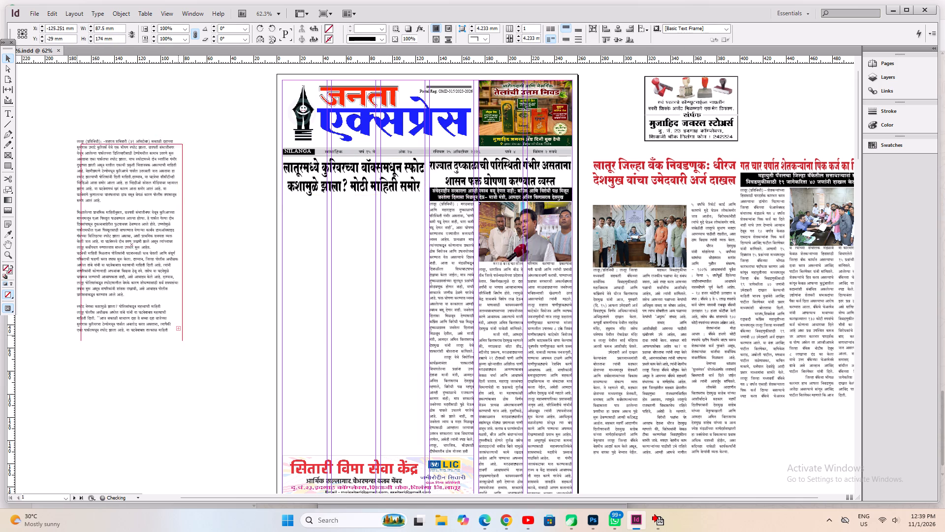
left_click_drag(126, 217, 160, 270)
key("ctrl+1")
key("ctrl+alt+c")
Remove the empty line above the opening paragraph of the courier-blast article.
scroll(342, 238, "up", 2)
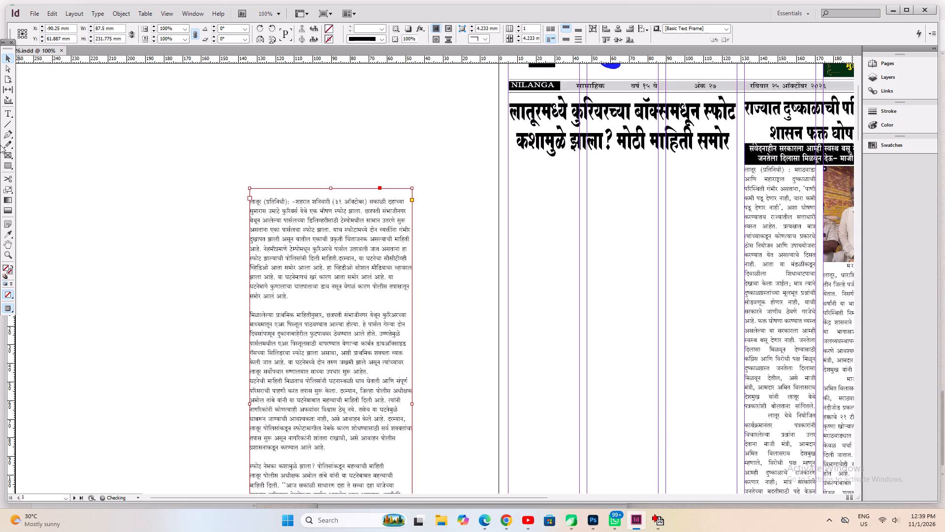
left_click_drag(9, 109, 18, 120)
left_click(272, 206)
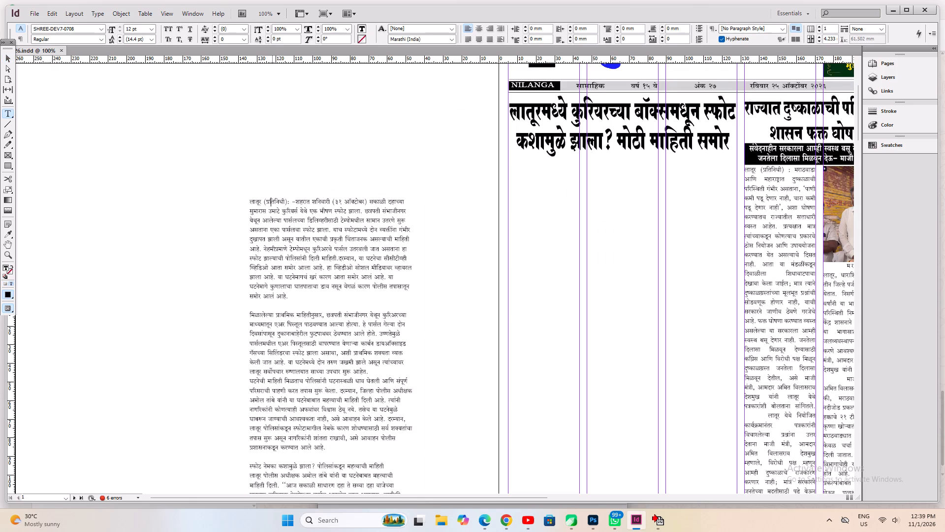
key("Home")
key("shift+Up")
key("shift+Up")
key("BackSpace")
Remove the blank line before the paragraph starting "मिळालेल्या प्राथमिक माहितीनुसार" and indent its first line with a tab.
key("Down")
key("Down")
key("Down")
key("Down")
key("Down")
key("Down")
key("Down")
key("Down")
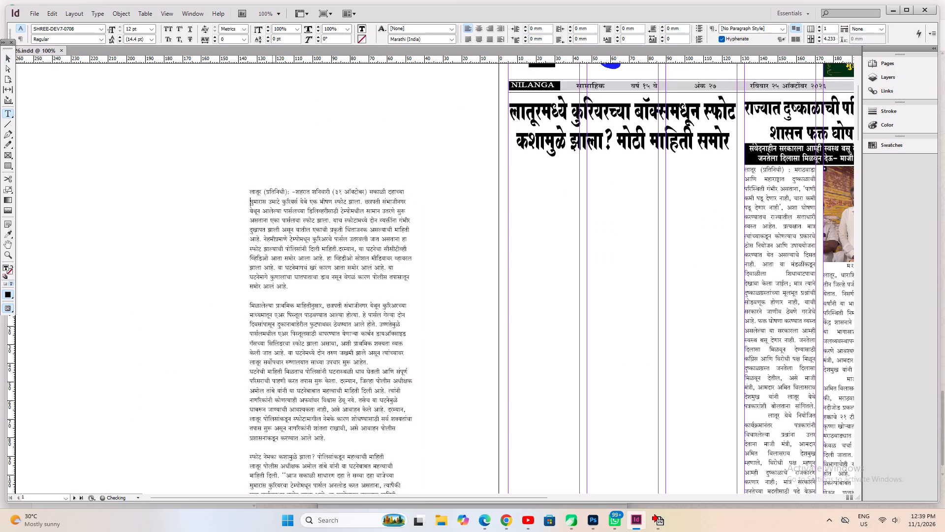
key("Down")
key("Down")
key("Down")
key("Delete")
key("Tab")
Remove the blank line before "स्फोट नेमका कशामुळे झाला?" and indent that paragraph with a tab.
key("Down")
key("Down")
key("Down")
key("Down")
key("Down")
key("Down")
key("Down")
key("Down")
key("Down")
key("Down")
key("Down")
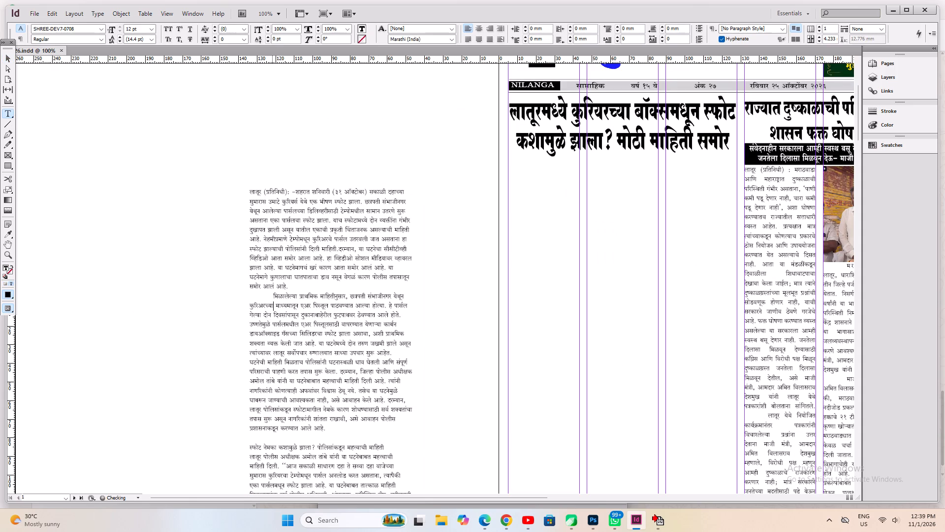
key("Down")
key("Down")
key("Down")
key("Down")
key("Delete")
key("Tab")
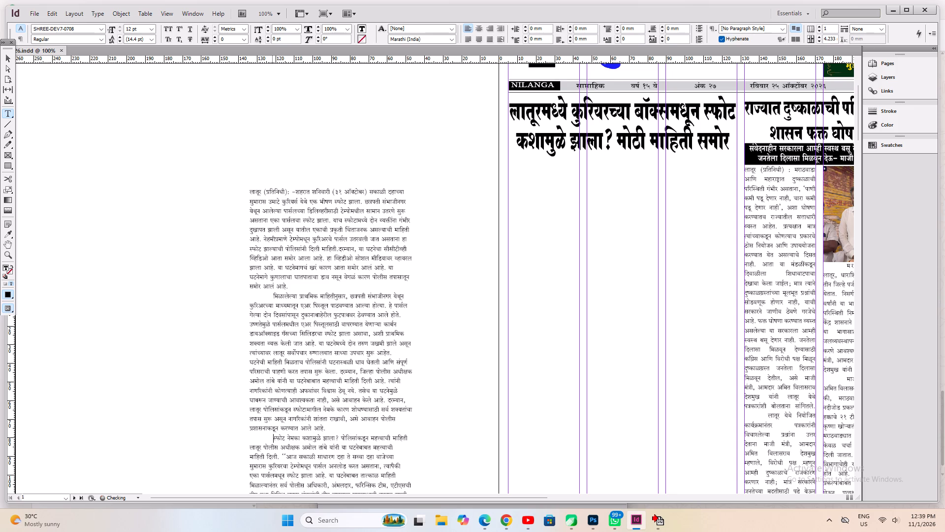
Remove the blank line before "दोन जखमी, पोलीस अधीक्षकांची माहिती" and indent the quoted paragraph beneath it with a tab.
key("Down")
key("Down")
key("Down")
key("Down")
key("Down")
key("Down")
key("Down")
key("Down")
key("Down")
key("Down")
key("Down")
key("Down")
key("Down")
key("Down")
key("Down")
key("Up")
key("Up")
key("Up")
key("Up")
key("Up")
key("Up")
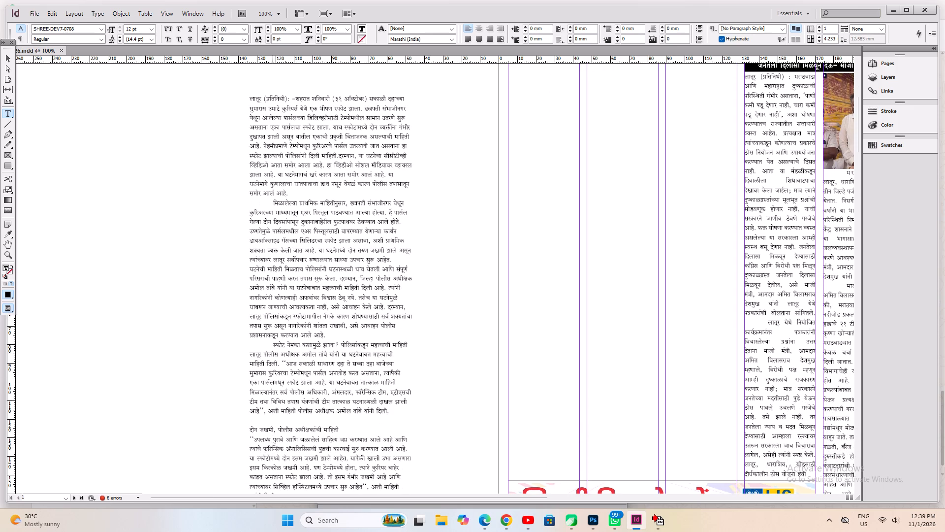
key("Up")
key("Delete")
key("Down")
key("Tab")
Justify the article's entire text with the last lines aligned left, and save the document.
key("Down")
key("Down")
key("Down")
key("Down")
key("Down")
key("Down")
key("Down")
key("Down")
key("Down")
key("Down")
key("Down")
key("Down")
key("Down")
key("Down")
key("Down")
key("Down")
key("Down")
key("Down")
key("Down")
key("Down")
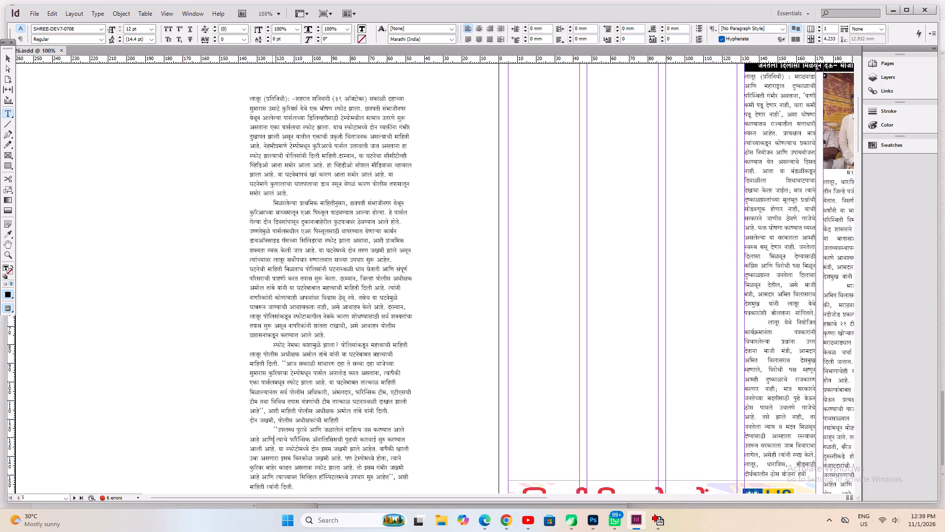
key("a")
key("ctrl+a")
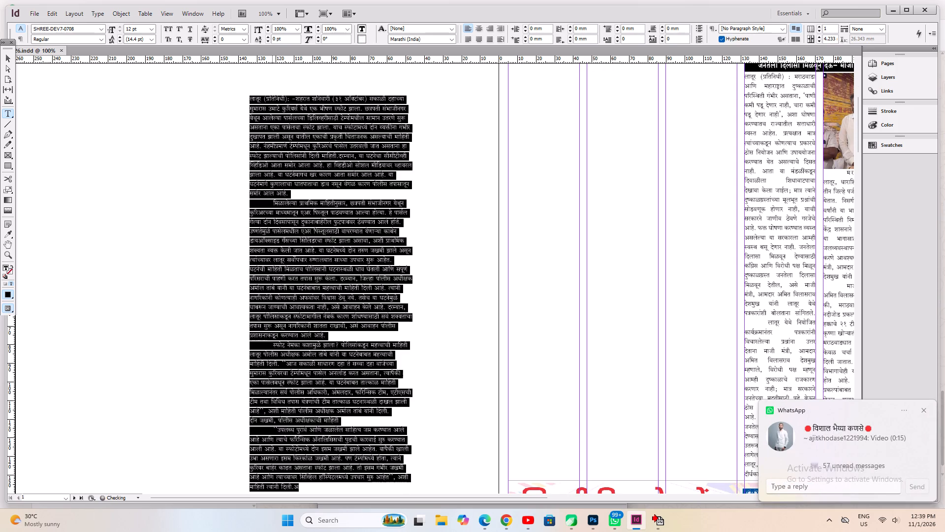
key("ctrl+shift+j")
key("ctrl+s")
key("ctrl+alt+c")
left_click(299, 203)
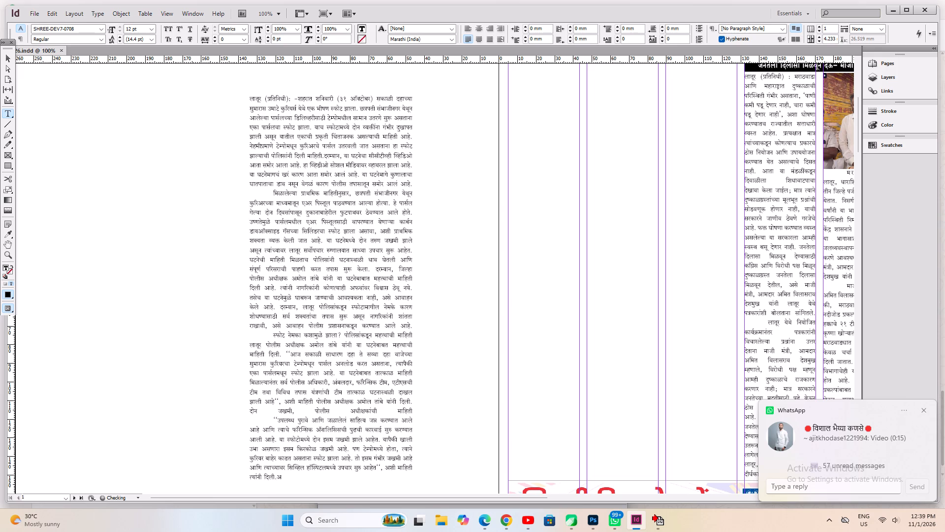
Move the article's frame from the pasteboard onto the front page, directly beneath the lead headline at the left margin.
left_click(5, 59)
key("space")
left_click_drag(371, 296, 275, 380)
left_click_drag(255, 322, 270, 322)
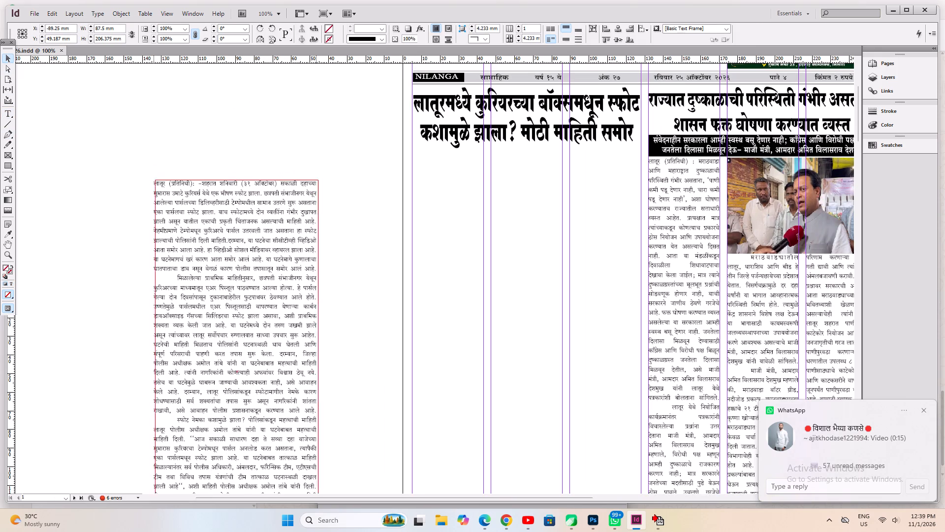
left_click_drag(270, 322, 514, 295)
Widen the article's frame to about 123 mm, matching the lead headline's width, and fit its height to the text.
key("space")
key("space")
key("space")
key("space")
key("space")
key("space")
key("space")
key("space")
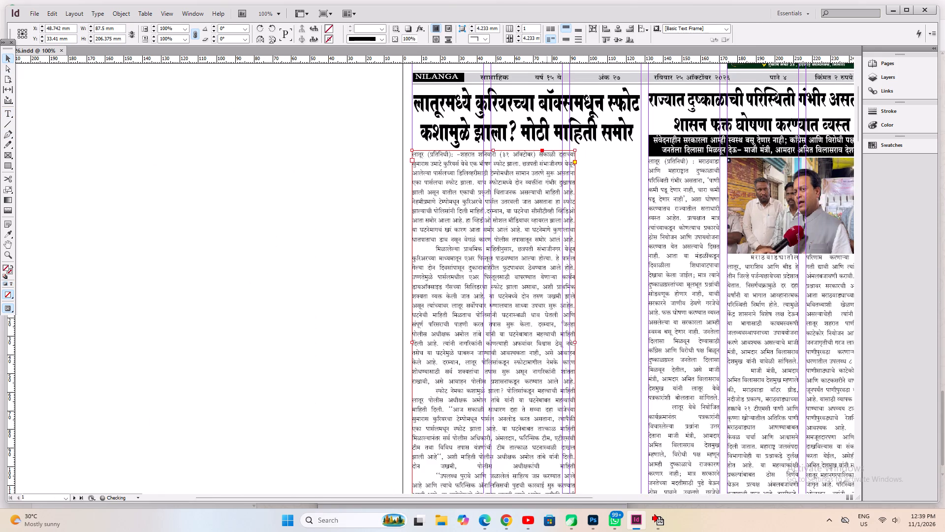
left_click_drag(548, 345, 276, 121)
left_click_drag(304, 311, 364, 336)
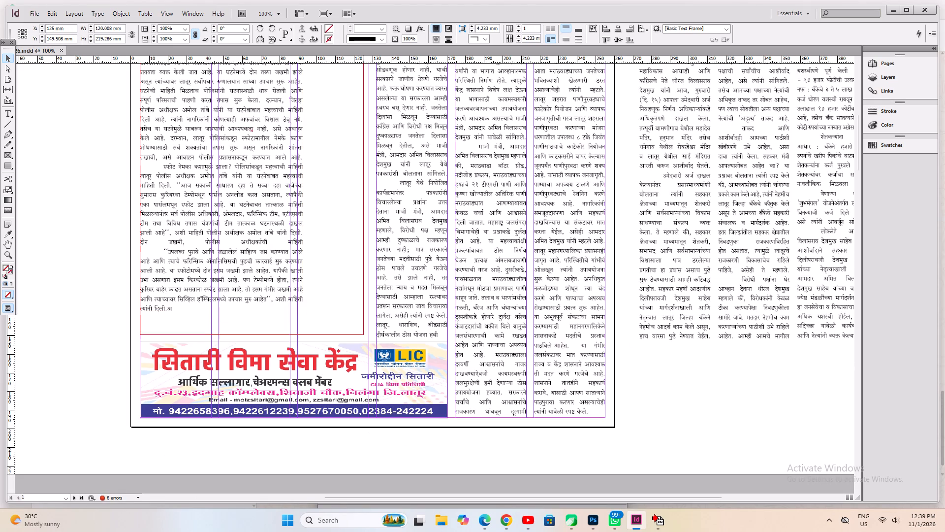
left_click_drag(364, 336, 367, 338)
key("ctrl+alt+c")
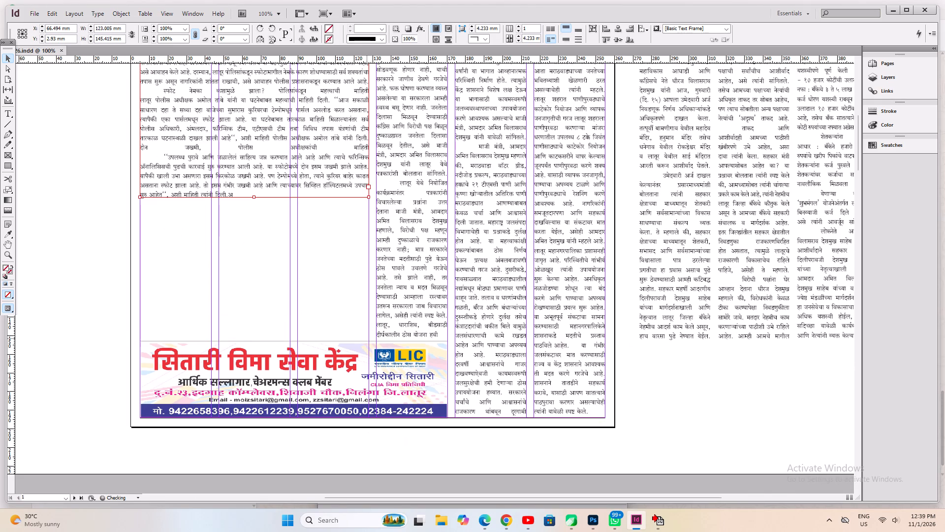
Set the courier-blast article's text frame to 3 columns.
key("ctrl+1")
scroll(367, 338, "up", 3)
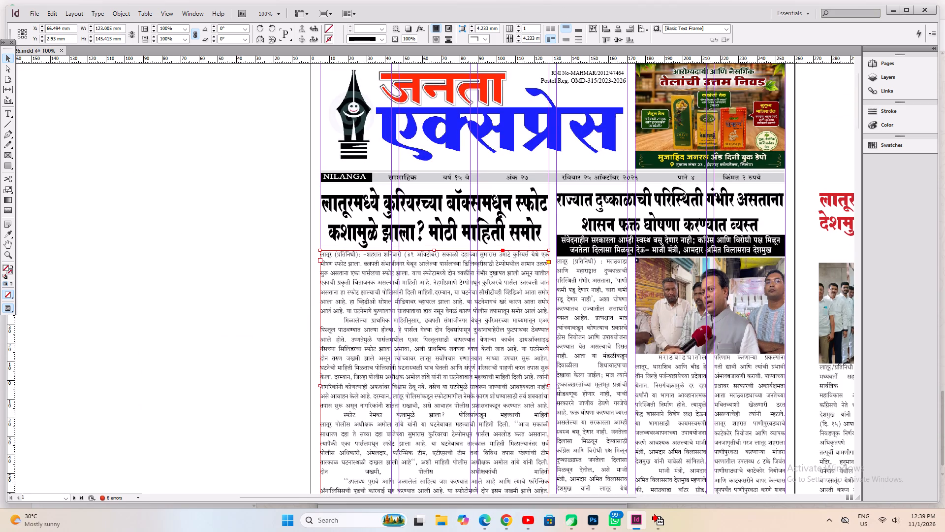
double_click(516, 27)
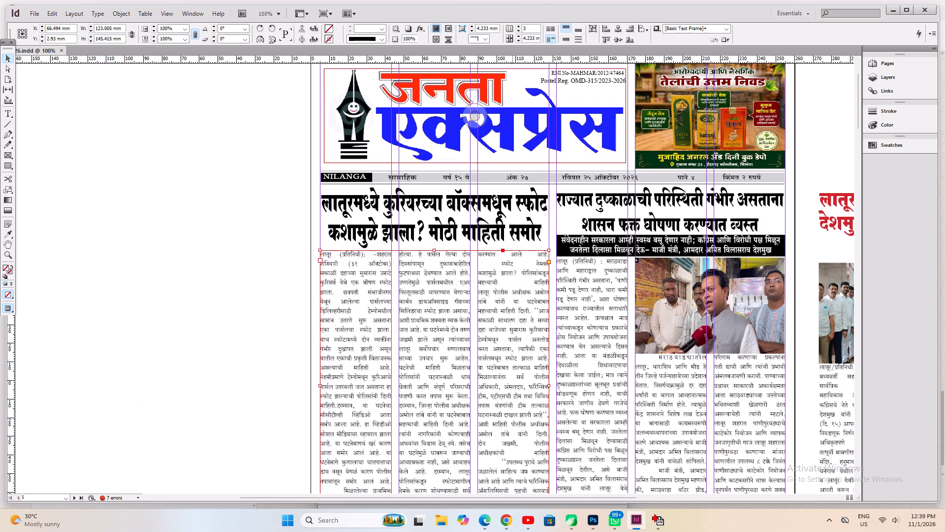
Nudge the article frame up towards the headline to a Y position of 1.871 mm and save the document.
scroll(512, 102, "down", 2)
key("Up")
key("Up")
key("Up")
key("Up")
key("Up")
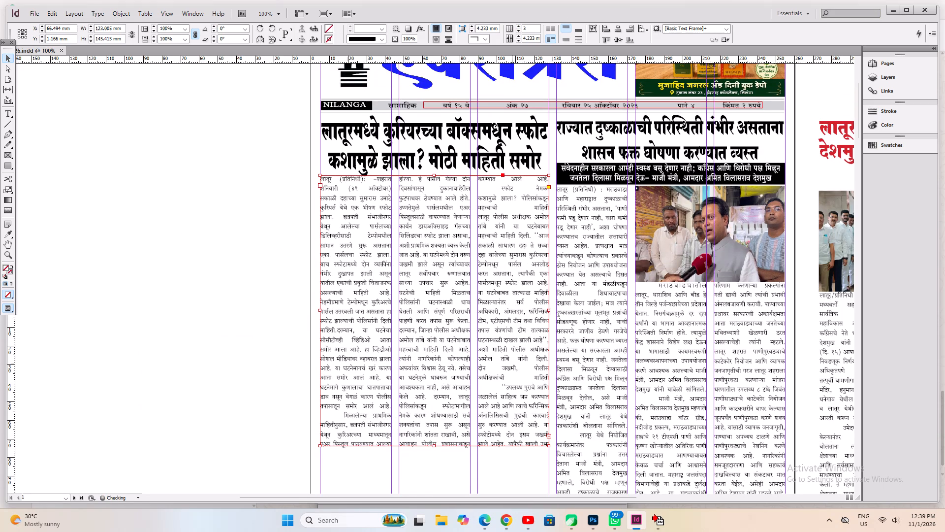
key("Down")
key("Down")
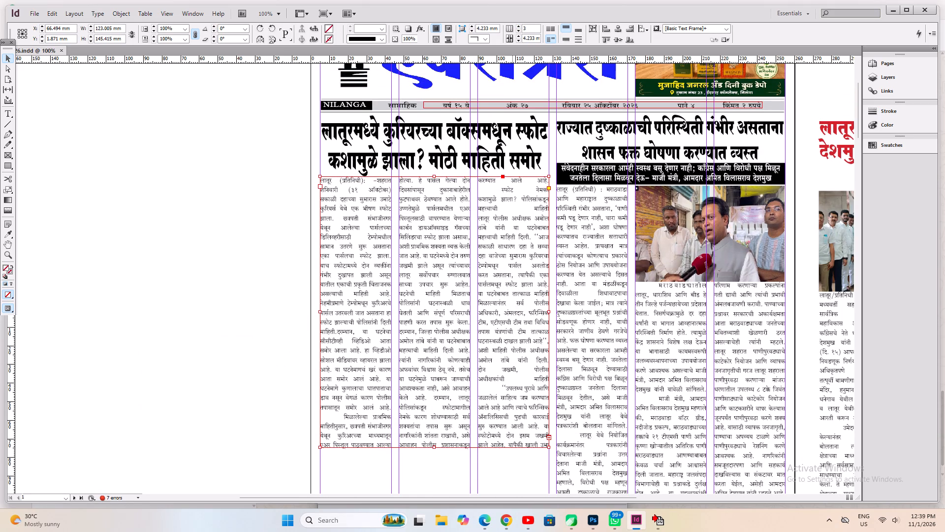
key("ctrl+s")
Fit the three-column article frame to its content.
key("ctrl+alt+c")
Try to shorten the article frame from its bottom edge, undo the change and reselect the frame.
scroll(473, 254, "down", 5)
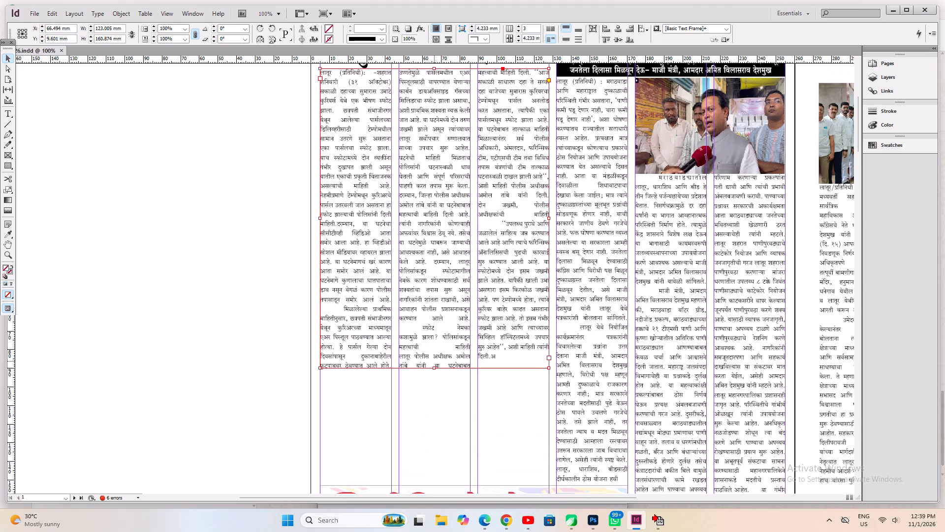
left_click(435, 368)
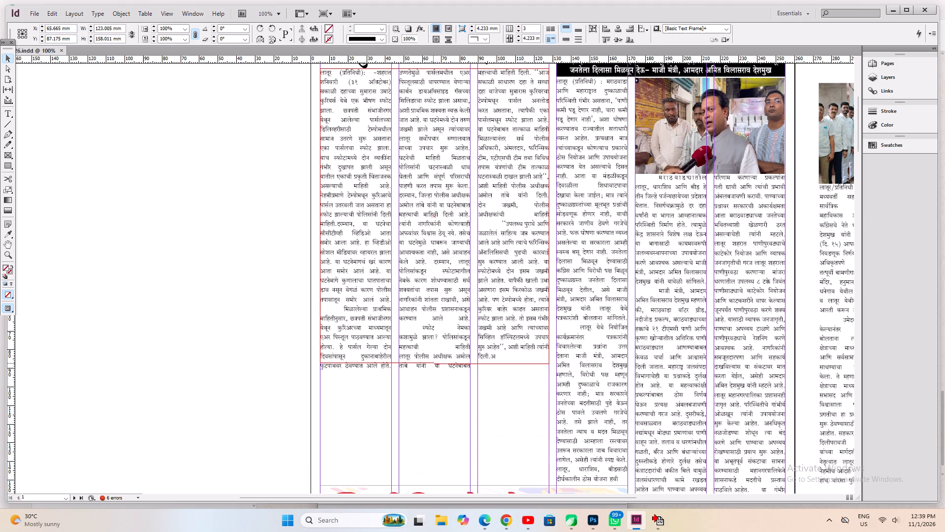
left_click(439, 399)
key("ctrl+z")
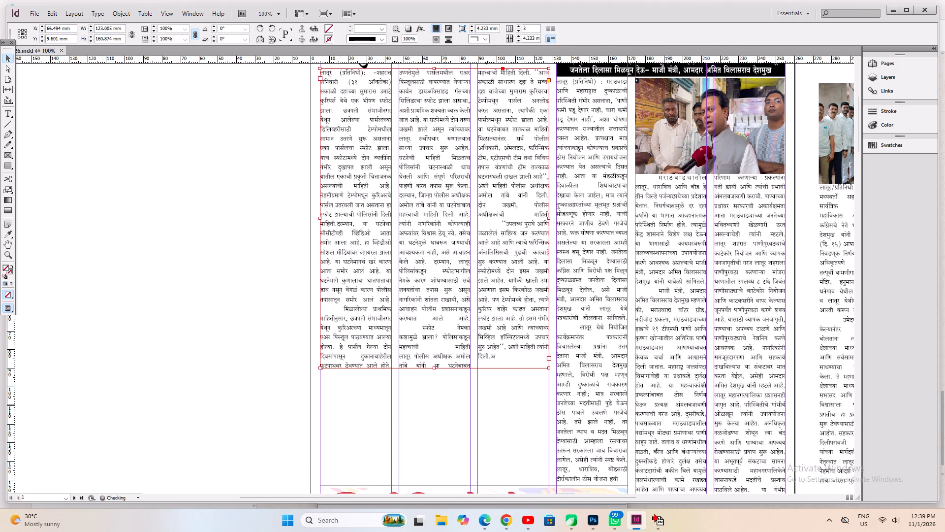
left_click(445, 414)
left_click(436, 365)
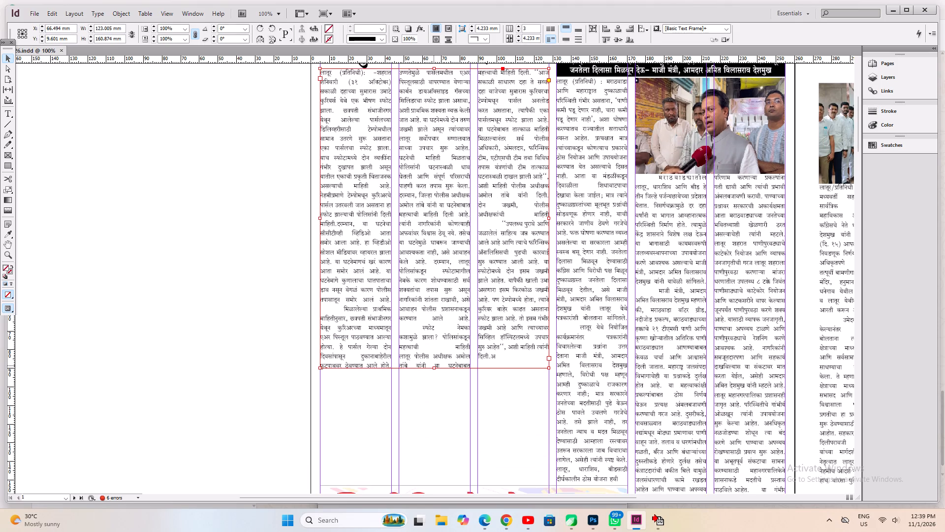
Delete the stray "अ" at the end of the article's text and save the document.
left_click(11, 111)
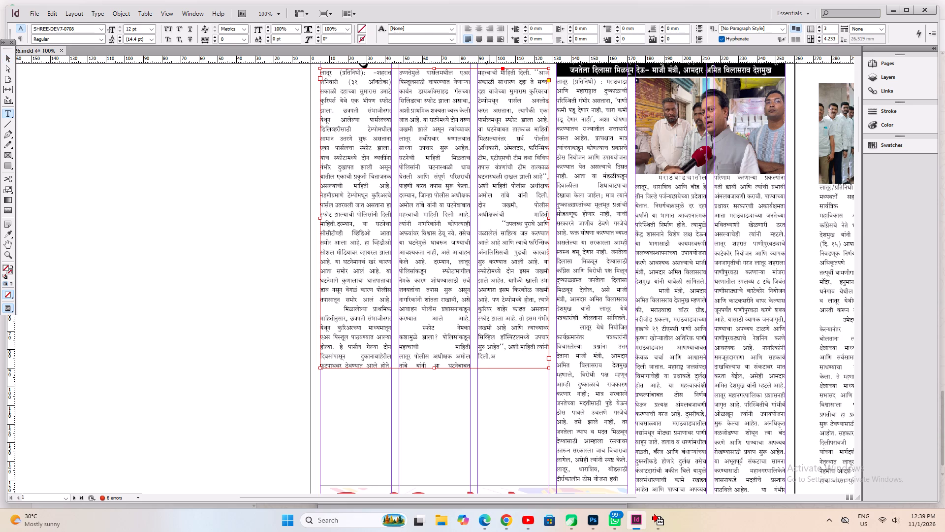
left_click(510, 357)
key("BackSpace")
key("ctrl+s")
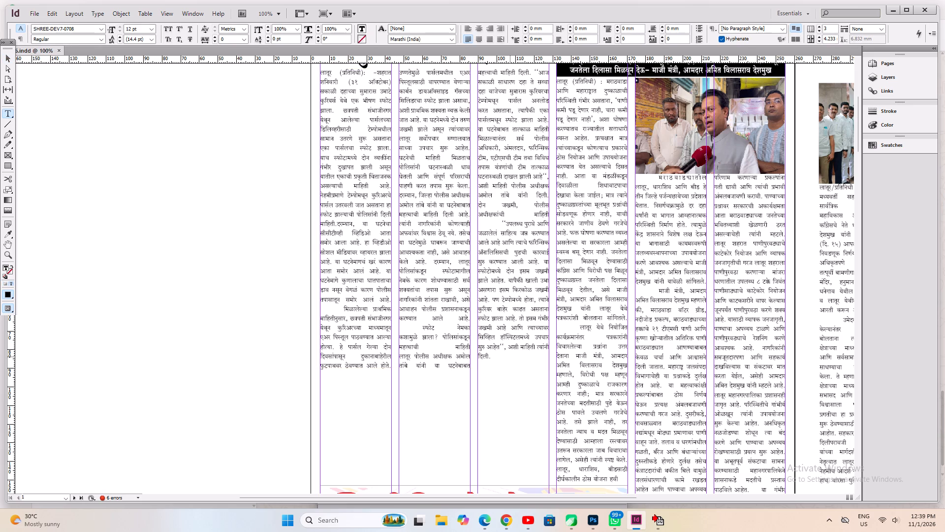
Move the article frame down to just above the LIC advertisement, at a Y position of 69.946 mm, and save the document.
key("ctrl+0")
key("ctrl+s")
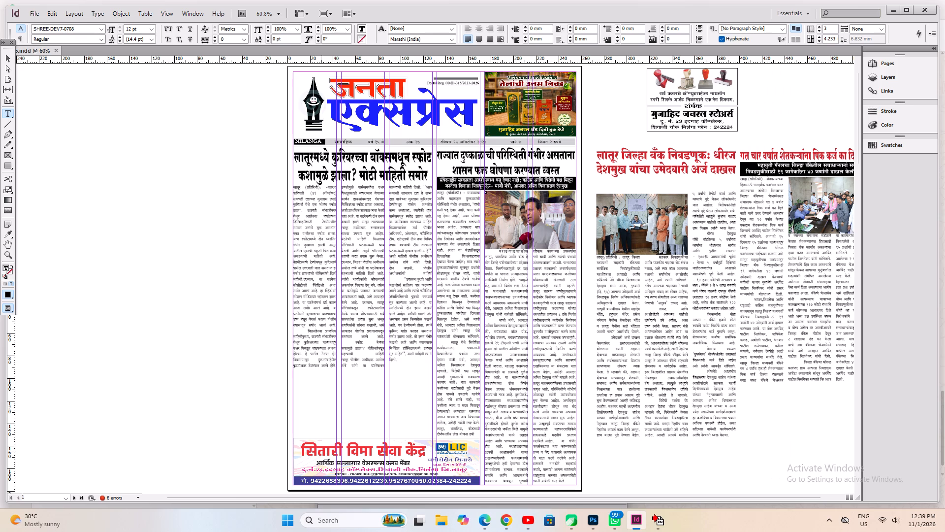
left_click(5, 62)
left_click_drag(380, 255, 374, 326, "shift")
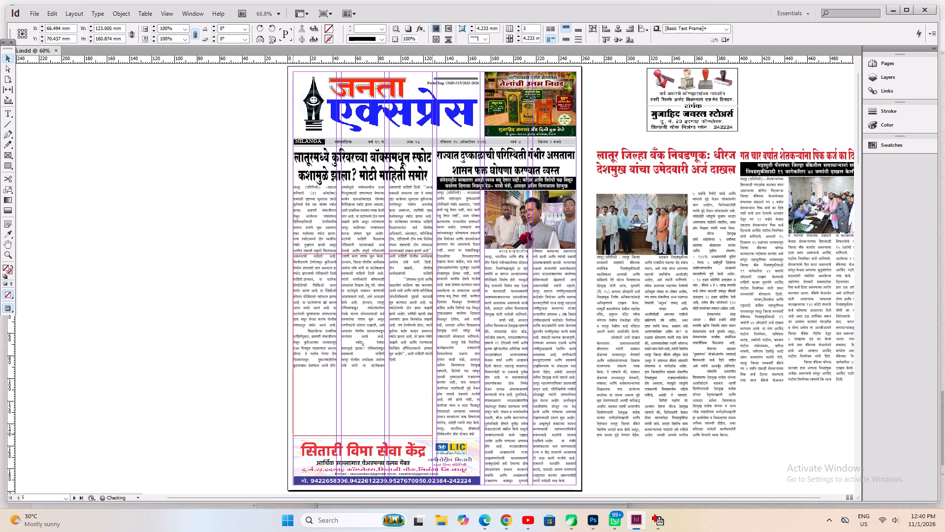
left_click_drag(374, 326, 374, 325, "shift")
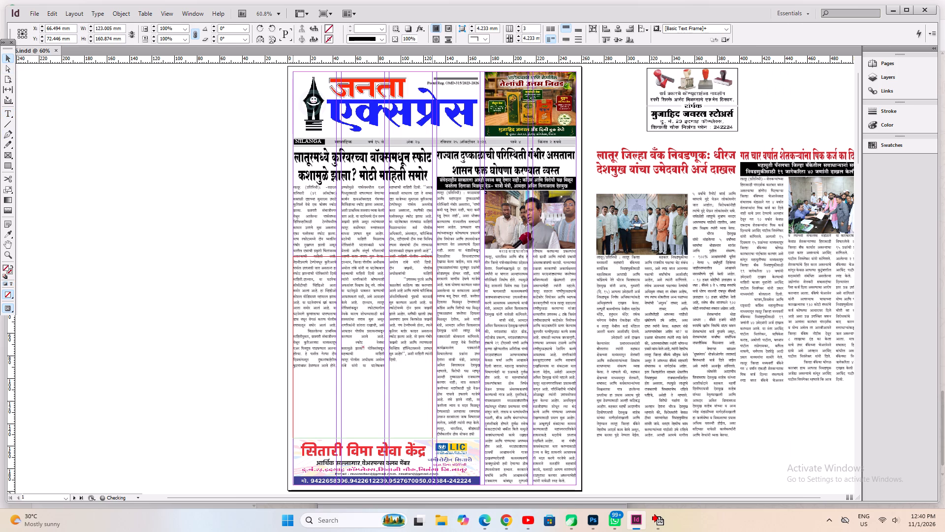
left_click_drag(374, 325, 375, 323, "shift")
key("ctrl+s")
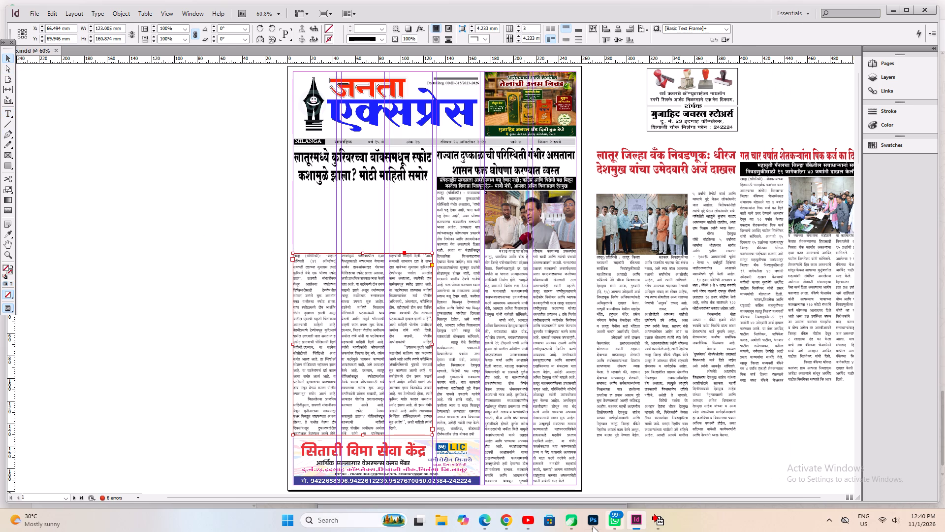
Switch from InDesign to the WhatsApp and Exchange Utility windows.
left_click(636, 524)
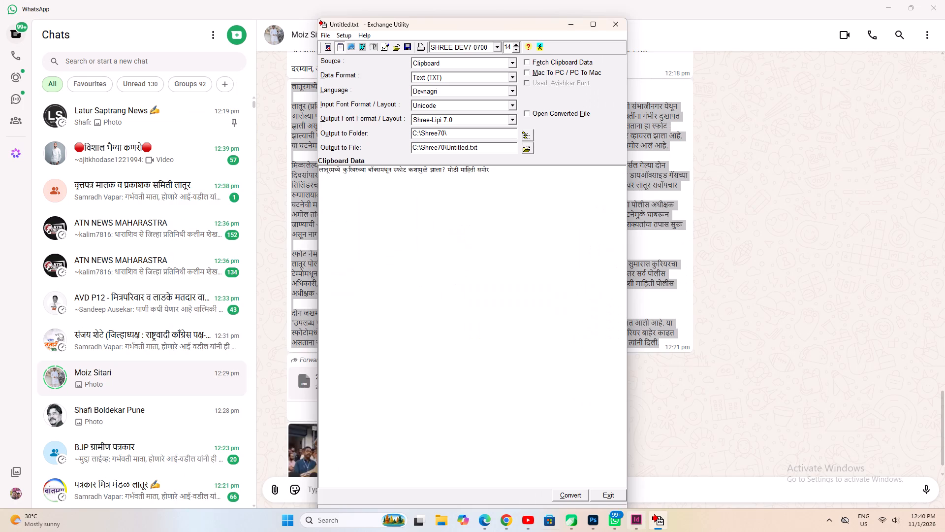
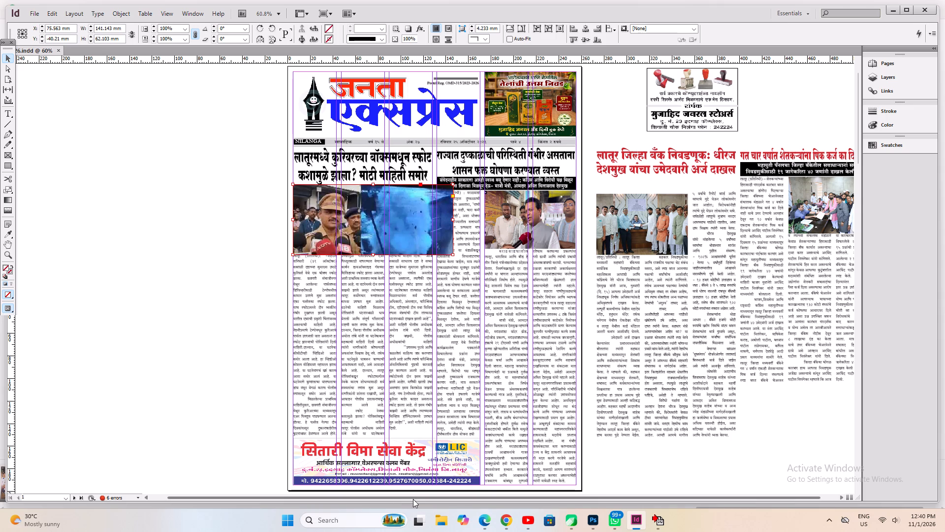
Narrow the police officer and blast photo frame to match the width of the lead headline's three columns.
key("ctrl+1")
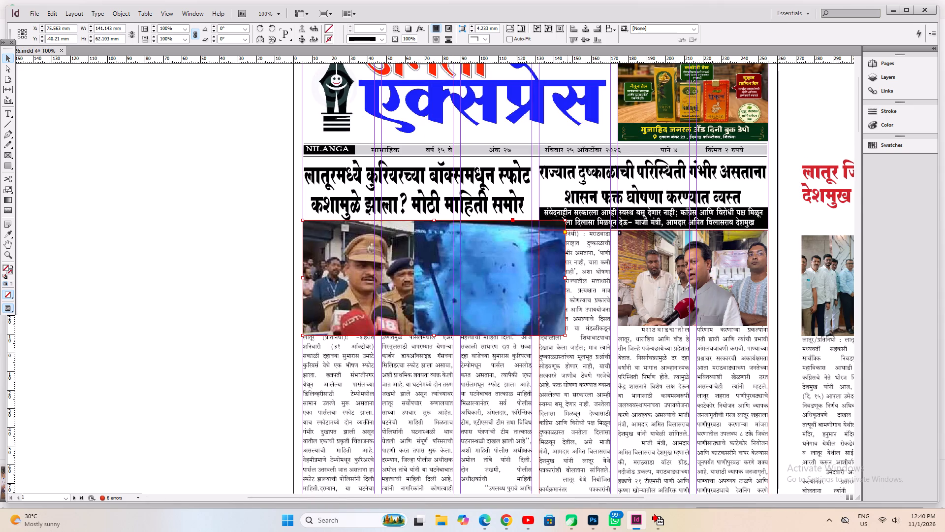
left_click_drag(567, 278, 551, 280, "ctrl+shift")
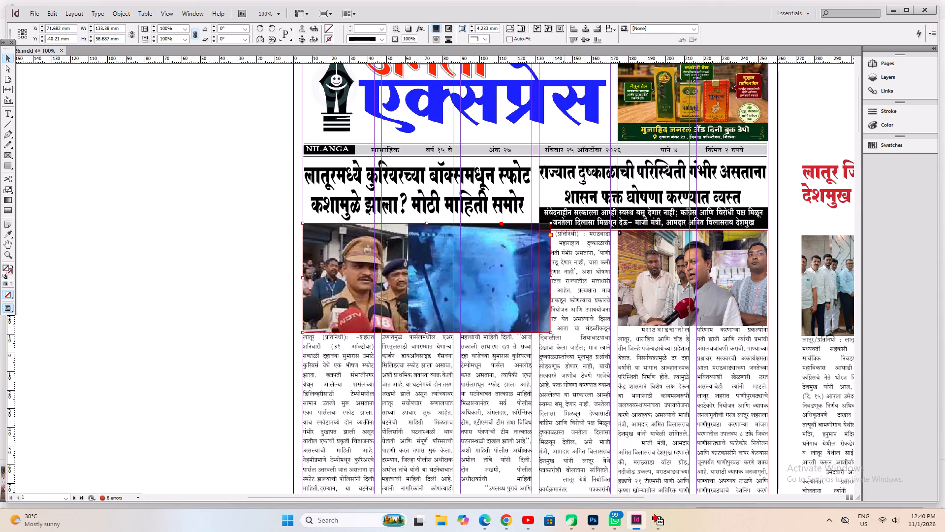
left_click_drag(551, 278, 533, 285)
Stretch the lead headline frame downward to a height of 32.679 mm, closer to the photo below, and save the document.
left_click(452, 211)
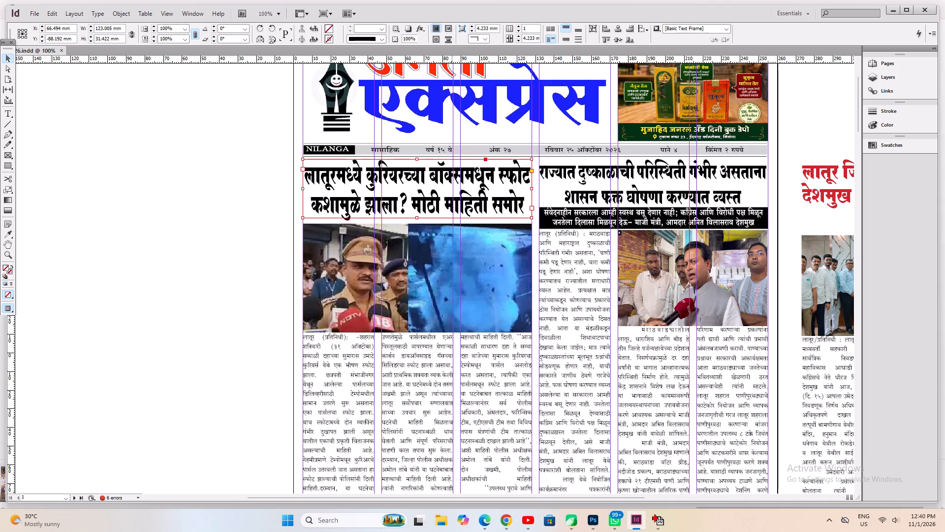
key("ctrl+2")
key("ctrl+1")
key("Down")
key("Down")
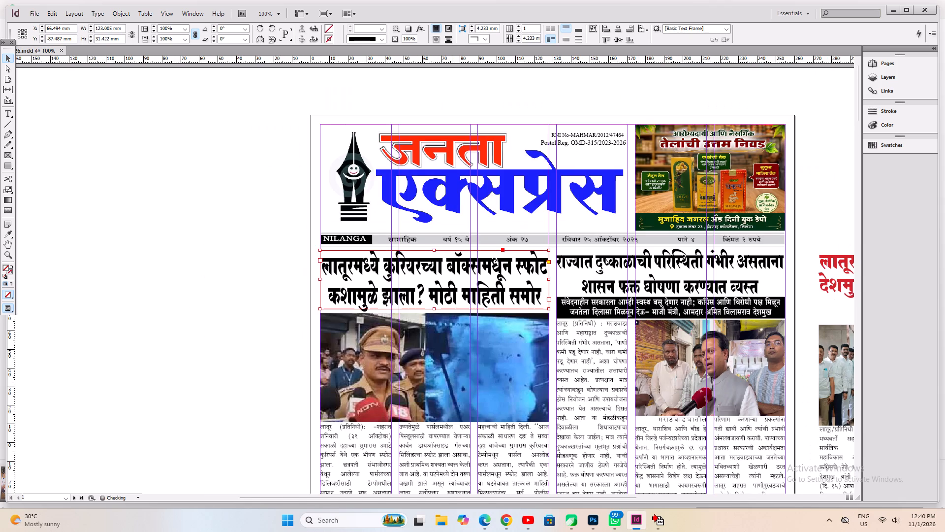
key("Up")
key("Up")
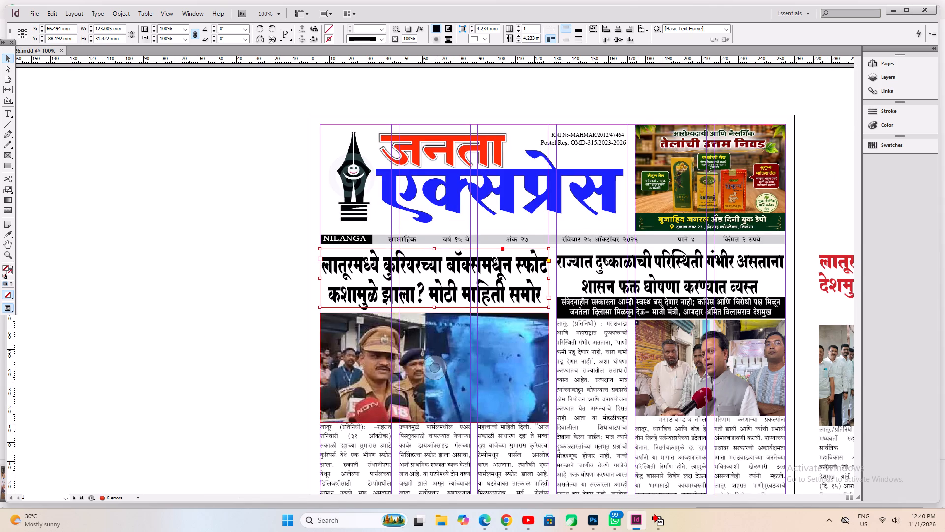
left_click(434, 307, "ctrl")
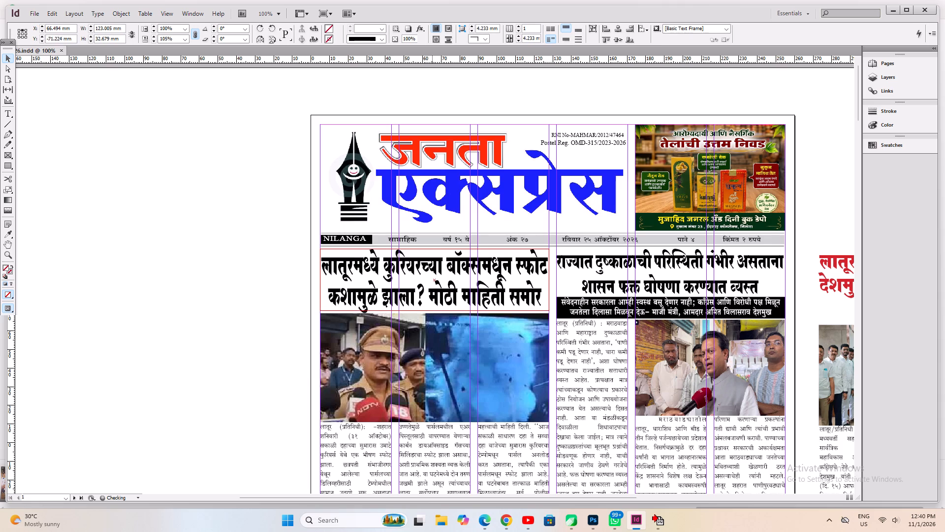
key("ctrl+s")
Select all objects on the front page and pasteboard and save the document.
key("ctrl+0")
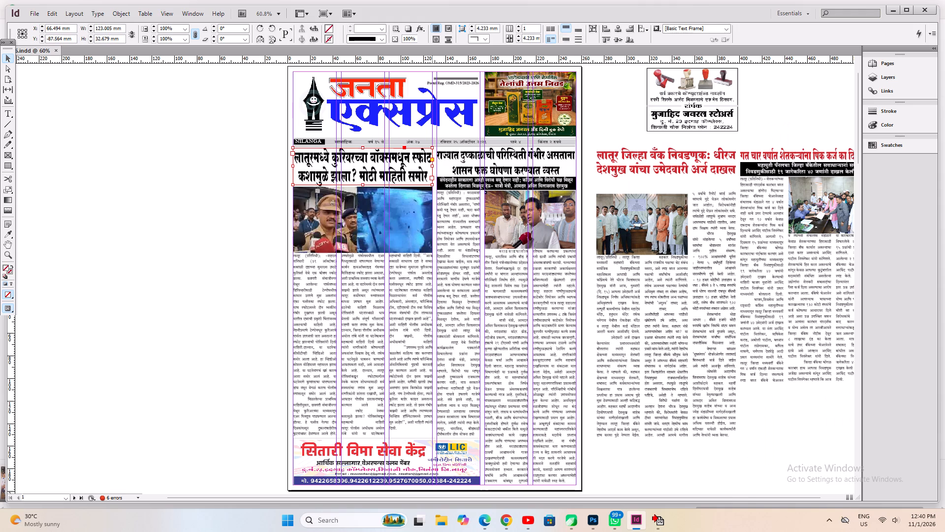
key("ctrl+a")
key("ctrl+s")
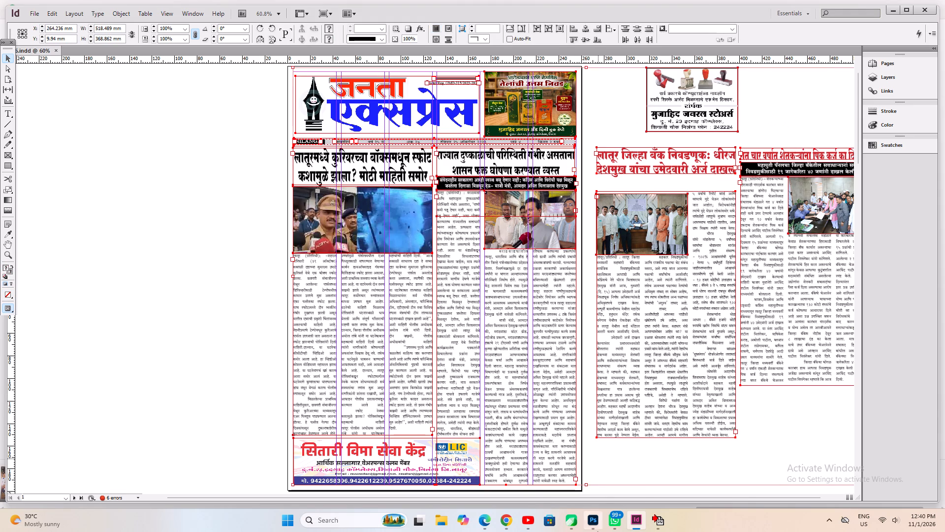
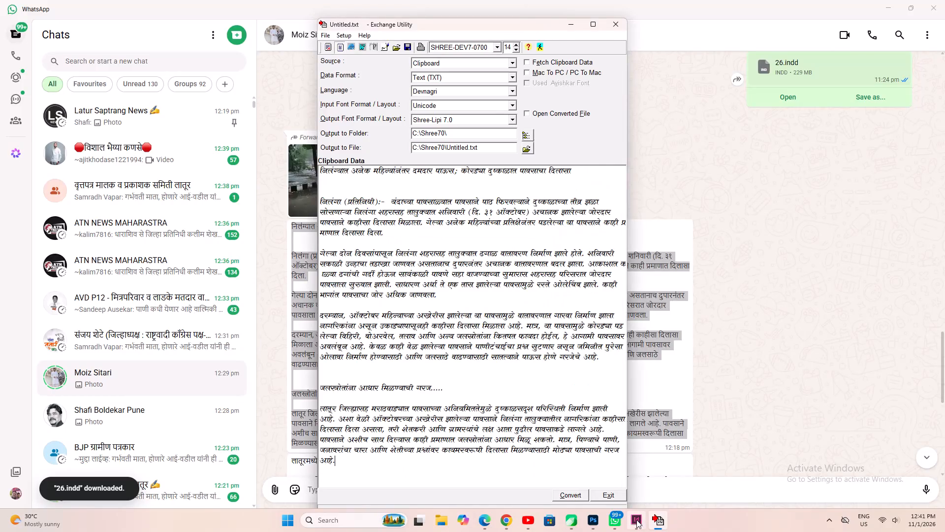
Switch to InDesign and shorten the drought article's three-column text frame from its bottom edge to about two-thirds down the page.
left_click(641, 520)
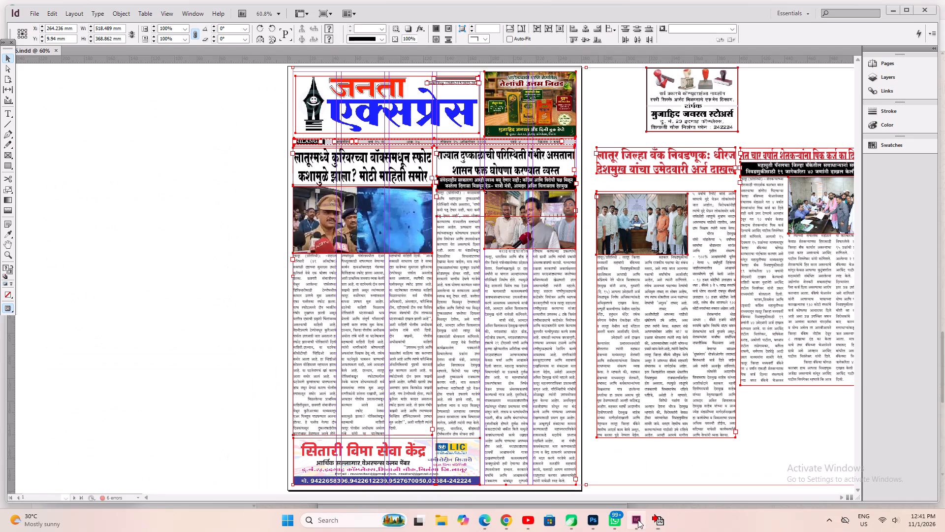
left_click(569, 449)
left_click(109, 291)
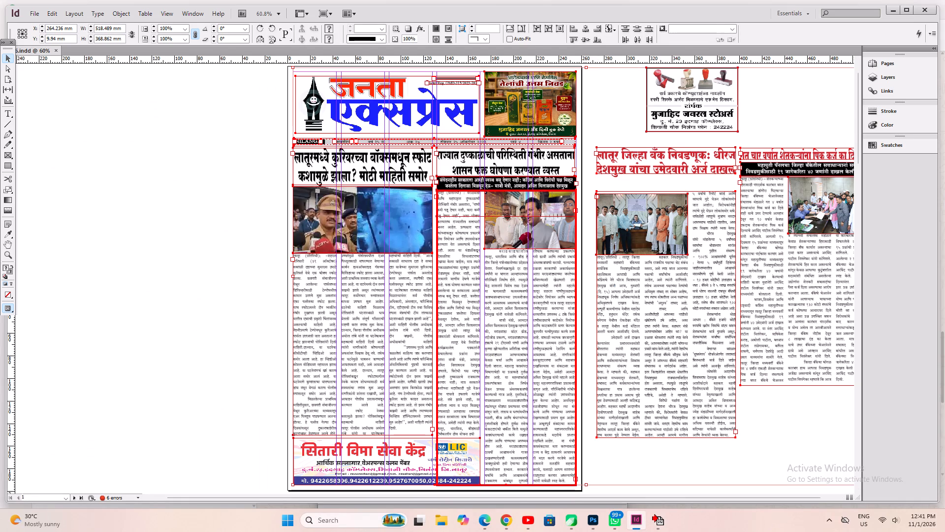
left_click(558, 418)
left_click_drag(506, 484, 508, 434)
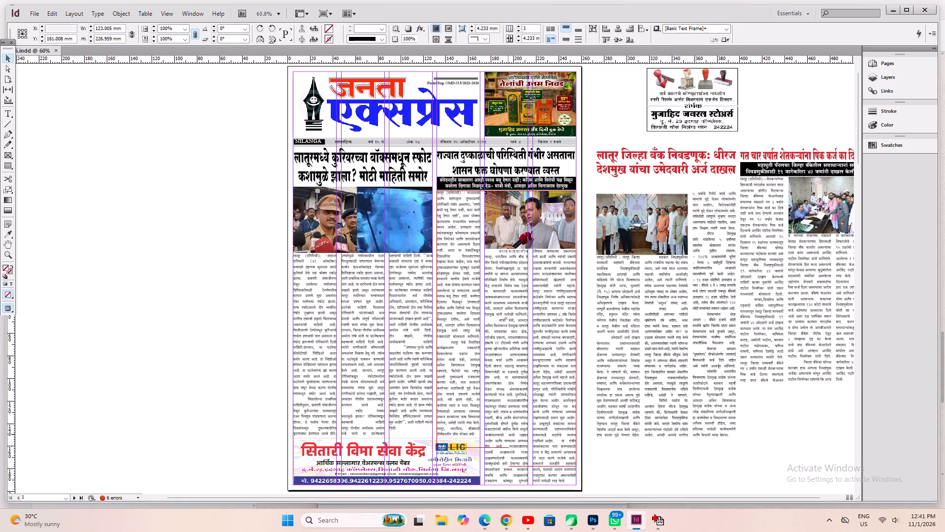
left_click_drag(508, 434, 504, 352)
left_click(552, 457)
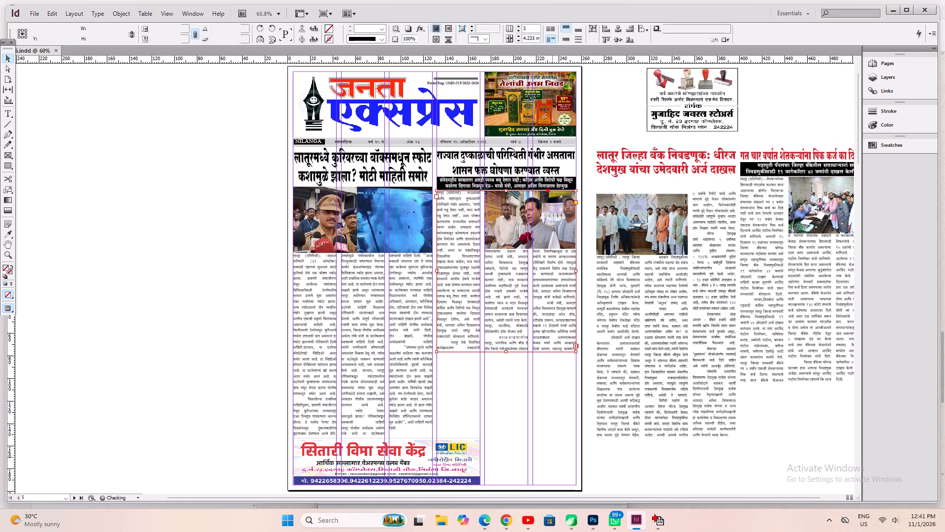
Duplicate the courier-blast headline frame into the space below the shortened drought article, at about X 193.5 mm, Y 93.55 mm.
left_click(321, 167)
left_click_drag(323, 166, 384, 247, "ctrl+alt")
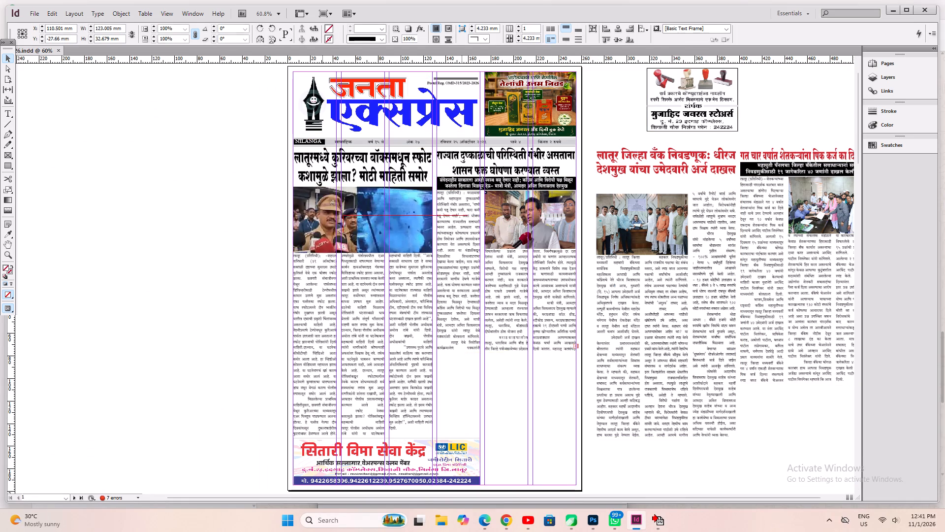
left_click_drag(384, 247, 469, 372, "ctrl+alt")
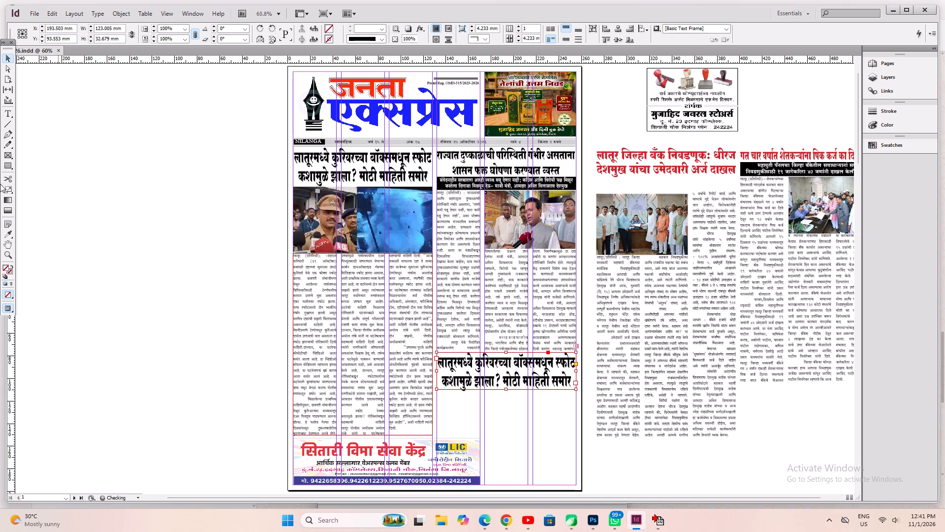
Paste the copied rain story into a new text frame on the empty pasteboard beside the front page.
left_click(8, 113)
left_click_drag(129, 206, 236, 390)
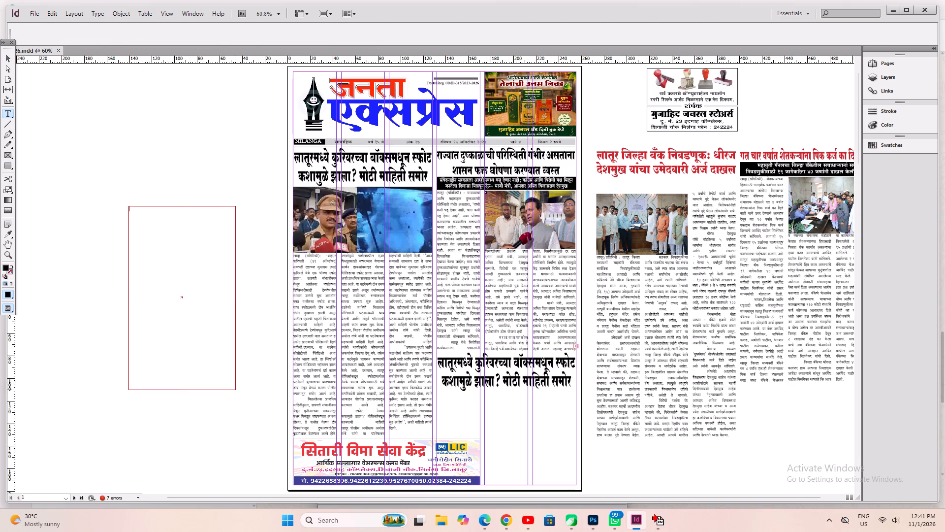
key("ctrl+v")
Cut the headline from the pasted story and paste it without formatting over the duplicate courier-blast headline.
left_click_drag(164, 217, 73, 164)
key("ctrl+x")
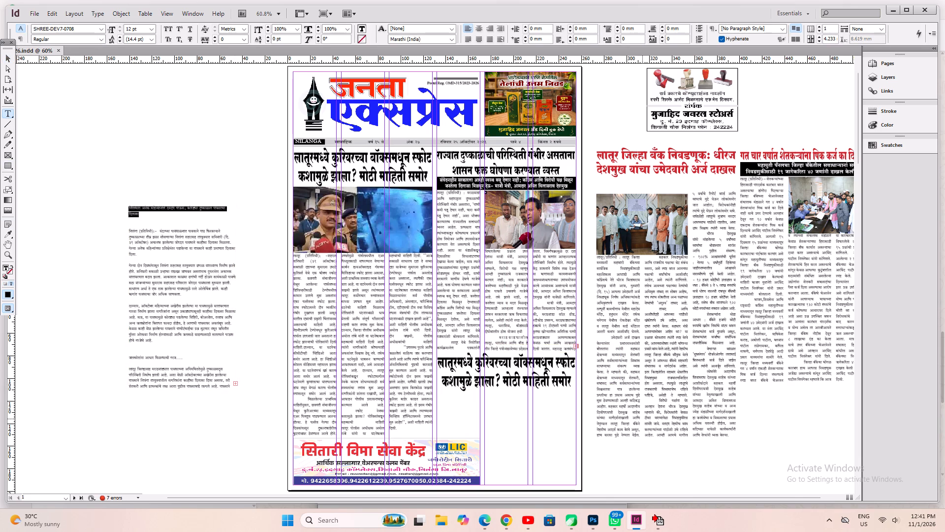
left_click(517, 376)
key("ctrl+a")
left_click(45, 13)
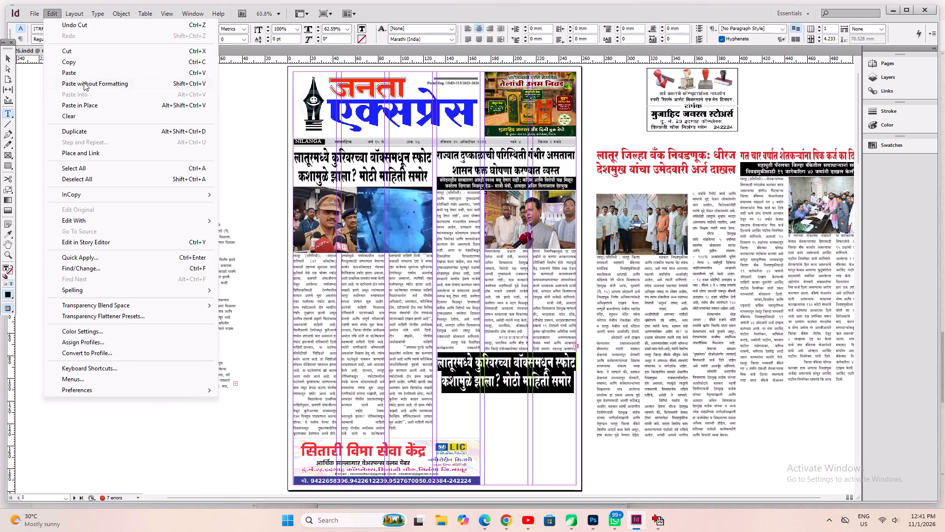
left_click(84, 82)
Reduce the new rain headline to 43.76 pt and centre it across two lines, breaking after "पाऊस;".
key("ctrl+a")
key("ctrl+alt+c")
key("ctrl+a")
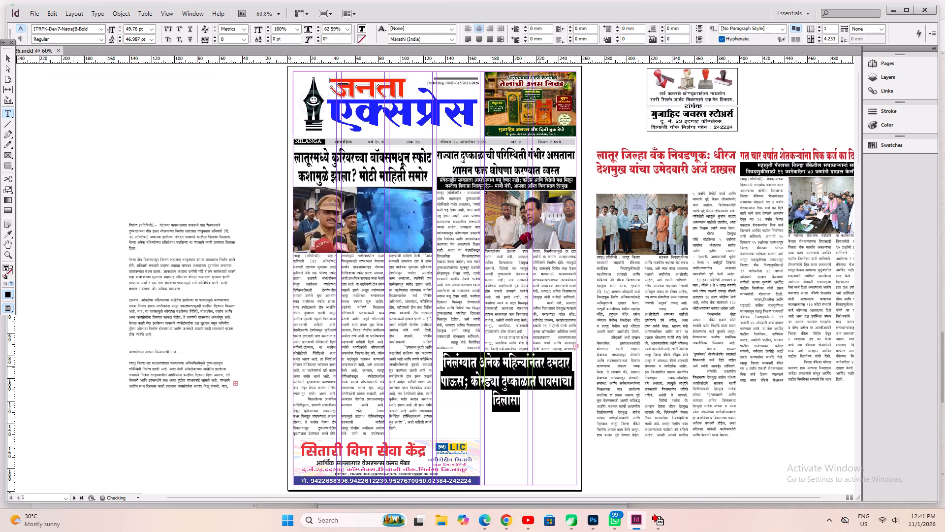
key("ctrl+shift+j")
key("ctrl+shift+comma")
key("ctrl+shift+comma")
key("ctrl+shift+comma")
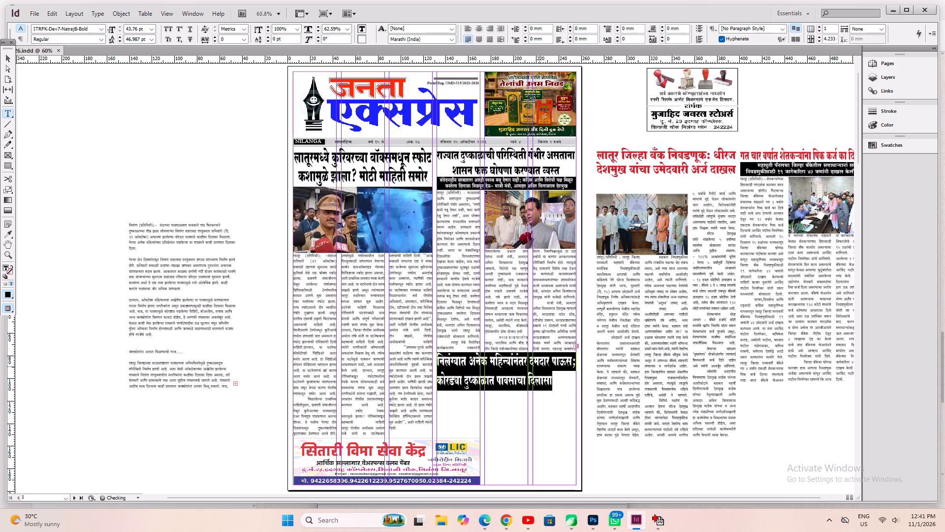
key("Left")
key("Right")
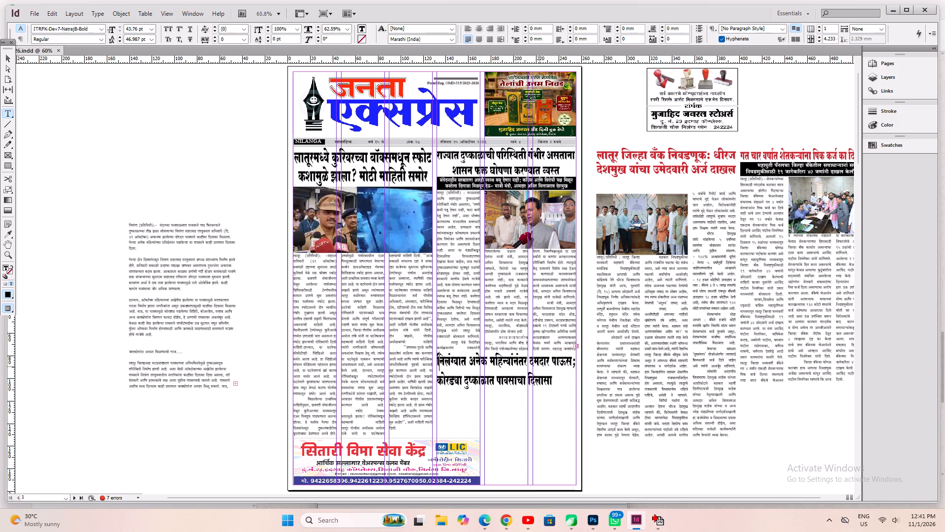
key("End")
key("Return")
key("ctrl+shift+c")
Tighten the rain headline's leading to 38.987 pt, save, and fit its frame to the text.
key("ctrl+a")
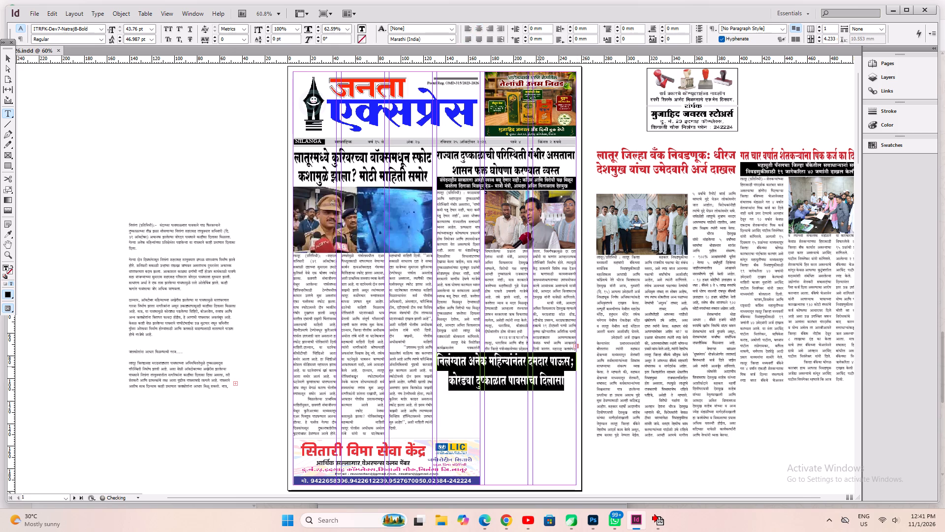
key("alt+Up")
key("alt+Up")
key("alt+Up")
key("alt+Up")
key("ctrl+z")
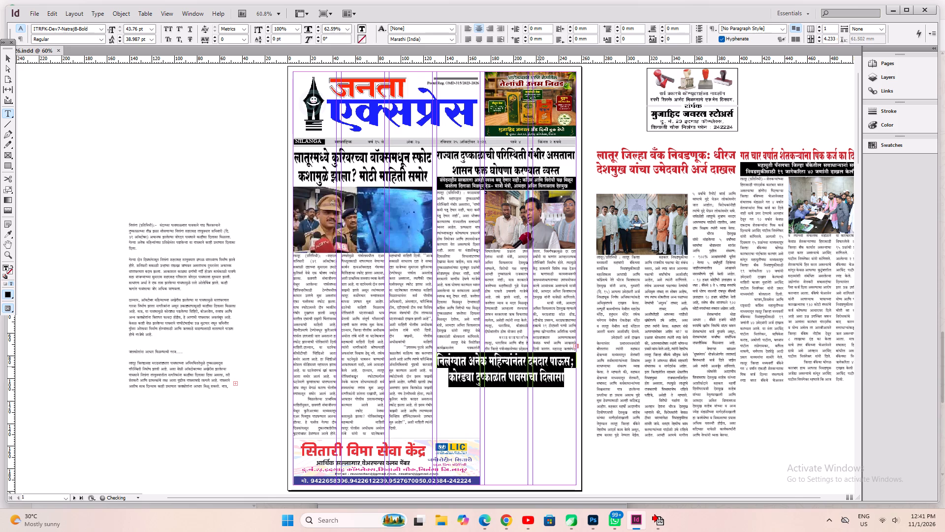
key("ctrl+s")
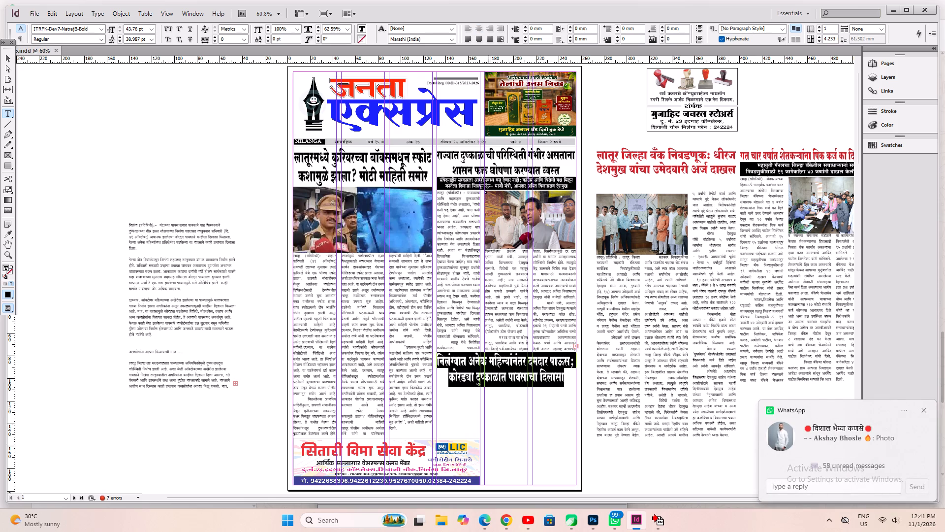
left_click(494, 389)
left_click(489, 369)
key("ctrl+s")
key("ctrl+alt+c")
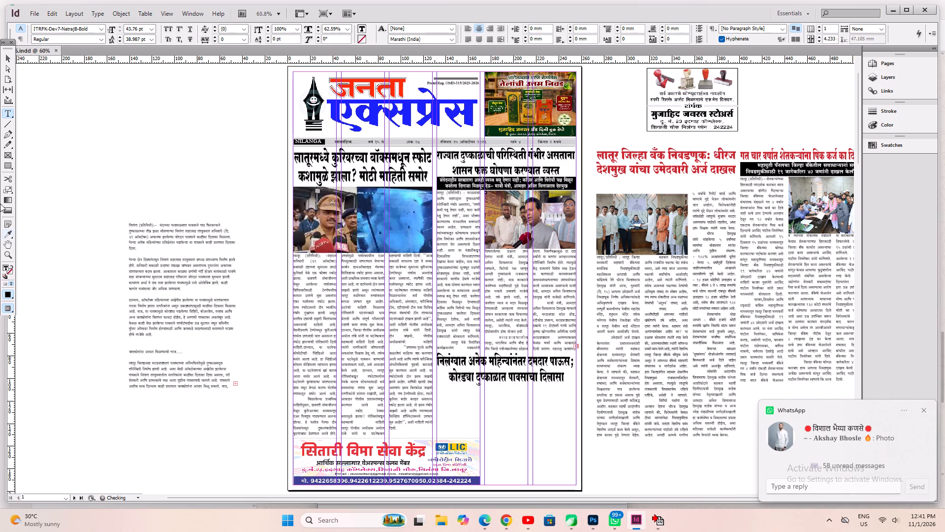
Justify the rain story's body text and delete the blank lines above its first paragraph.
left_click(195, 248)
key("ctrl+2")
key("ctrl+a")
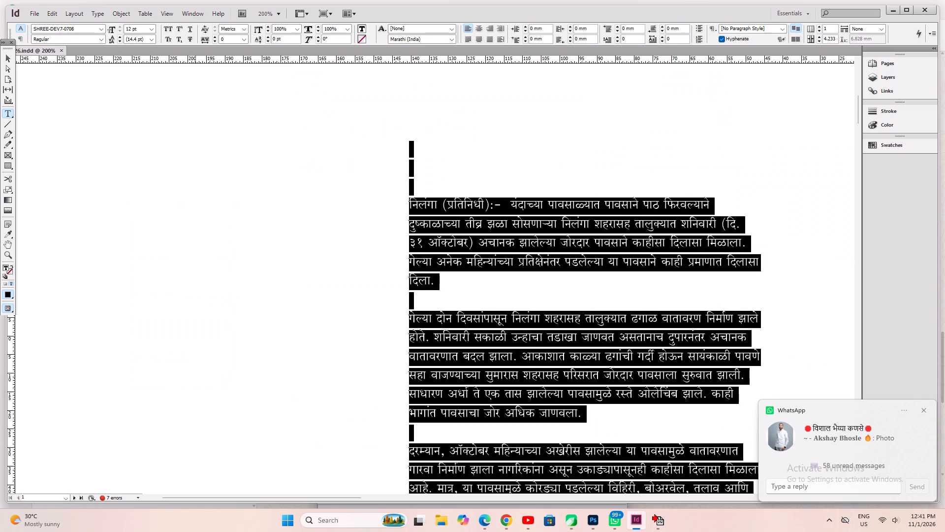
key("ctrl+shift+j")
key("Left")
key("Down")
key("Down")
key("Down")
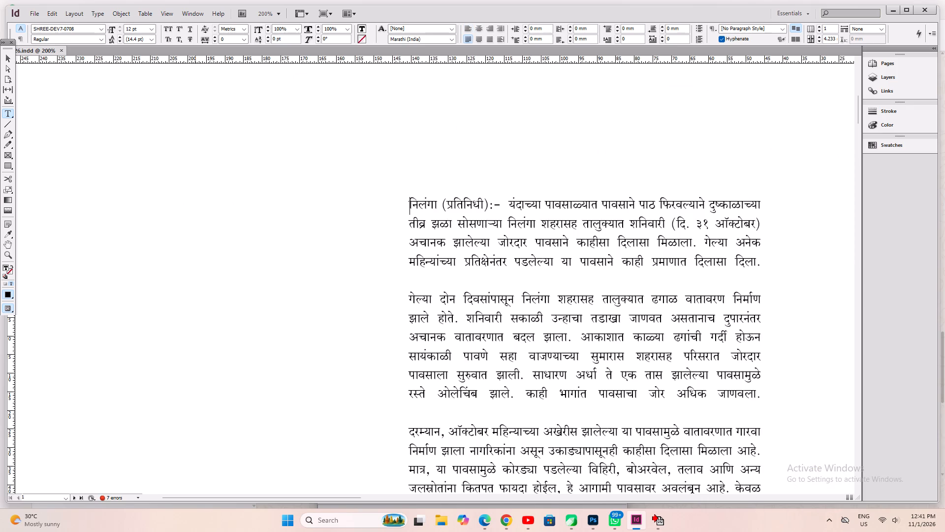
key("shift+Up")
key("shift+Up")
key("shift+Up")
key("shift+Up")
key("shift+Up")
key("shift+Up")
key("shift+Up")
key("shift+Up")
key("shift+Up")
key("shift+Up")
key("shift+Up")
key("shift+Up")
key("shift+Up")
key("shift+Up")
key("BackSpace")
Join the rain story's first three paragraphs into one, removing the blank lines between them.
key("Down")
key("Down")
key("Down")
key("Down")
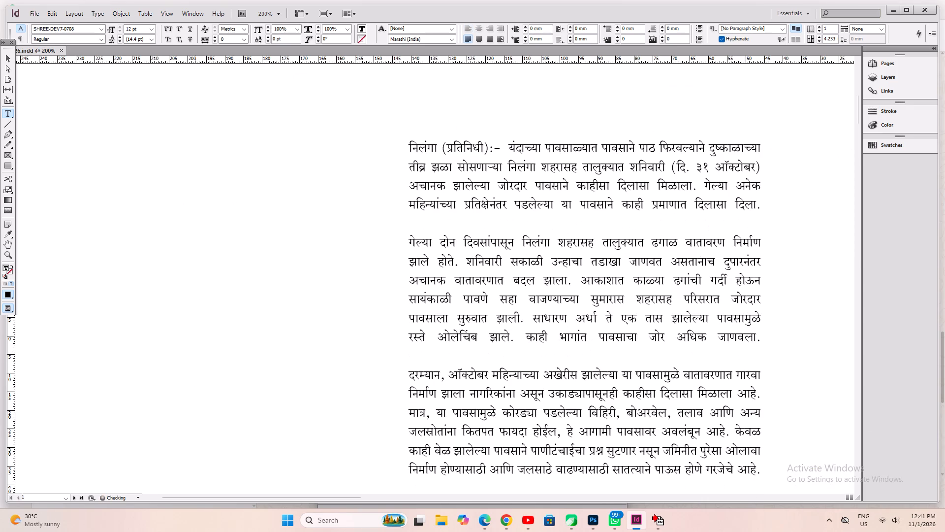
key("Delete")
key("Tab")
key("Down")
key("Up")
key("BackSpace")
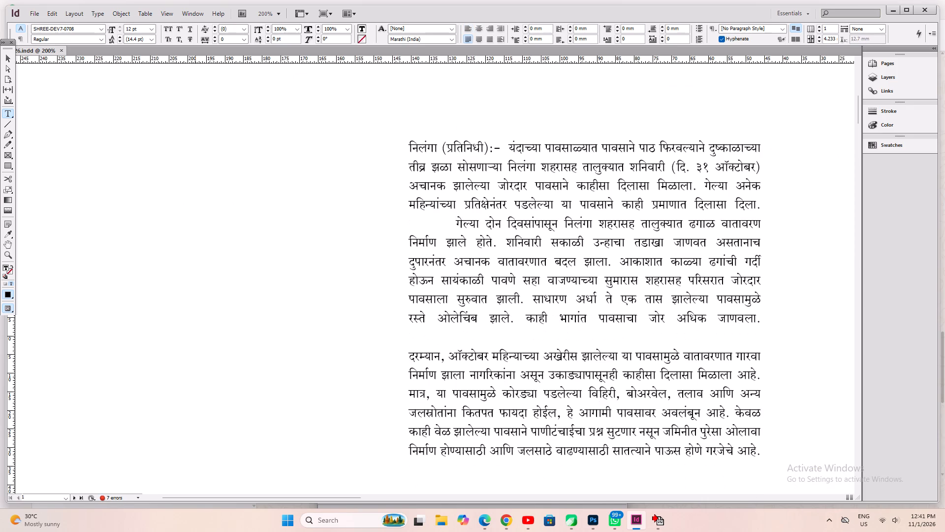
key("BackSpace")
key("Down")
key("Down")
key("Down")
key("Down")
key("Down")
key("Down")
key("Delete")
key("BackSpace")
Remove the blank lines above the subheading "जलस्रोतांना आधार मिळण्याची गरज.....", keeping it on its own line.
key("Down")
key("Down")
key("Down")
key("Down")
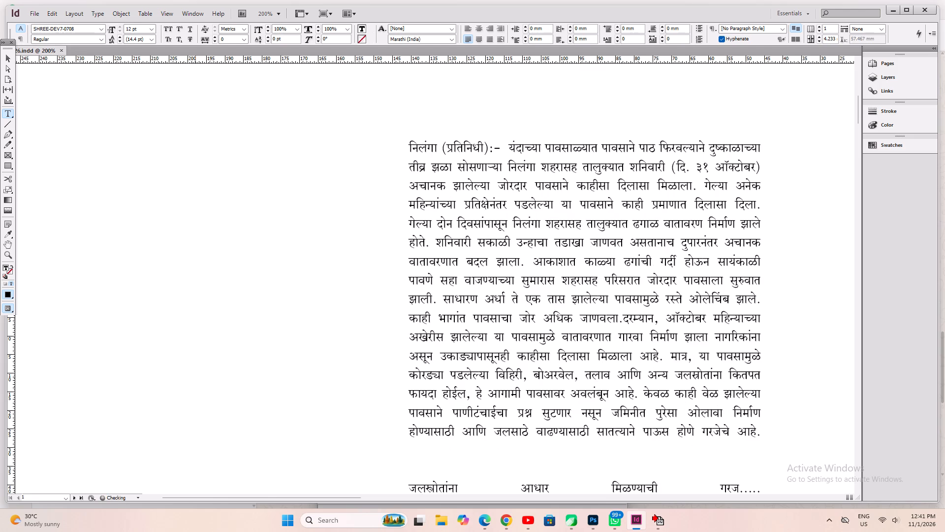
key("Down")
key("Down")
key("Down")
key("Delete")
key("Delete")
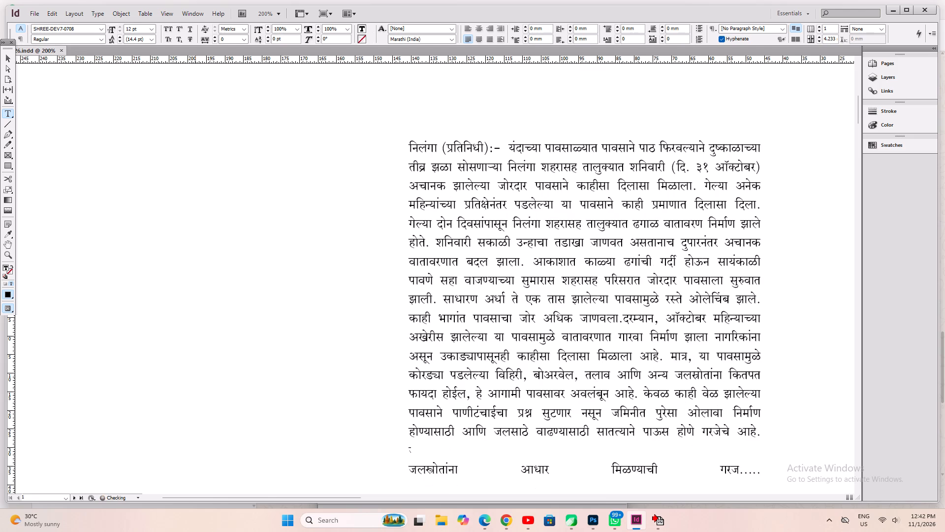
key("BackSpace")
key("Return")
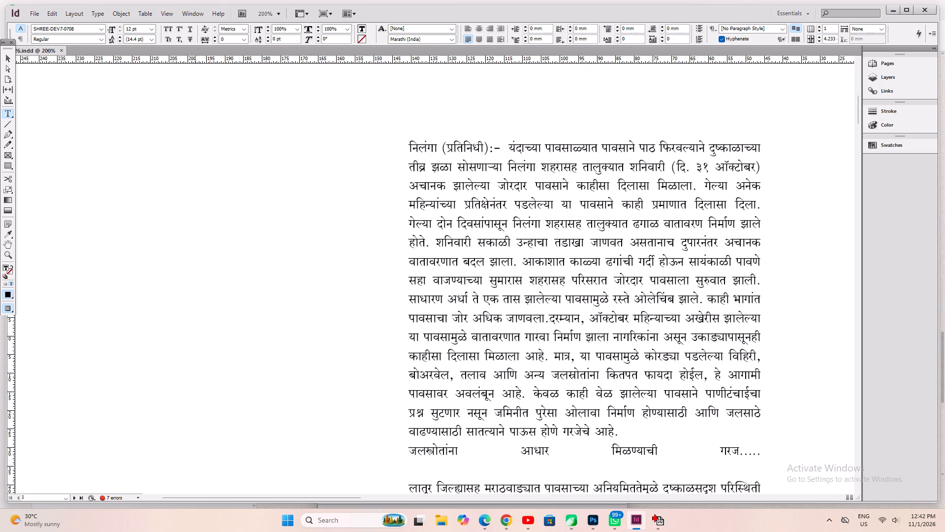
Remove the blank line below the subheading and start the paragraph beginning "लातूर" with a tab indent.
key("Down")
key("Down")
key("BackSpace")
key("BackSpace")
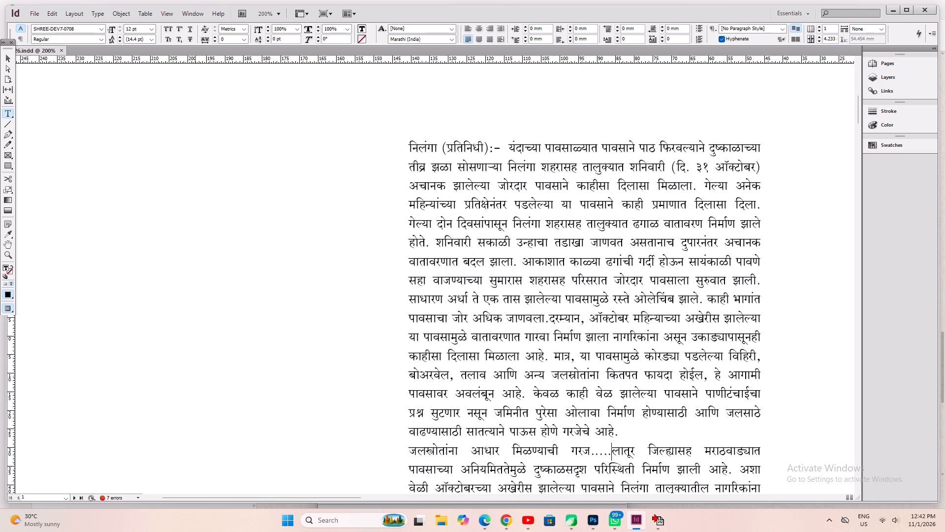
key("Return")
key("Up")
key("Down")
key("Tab")
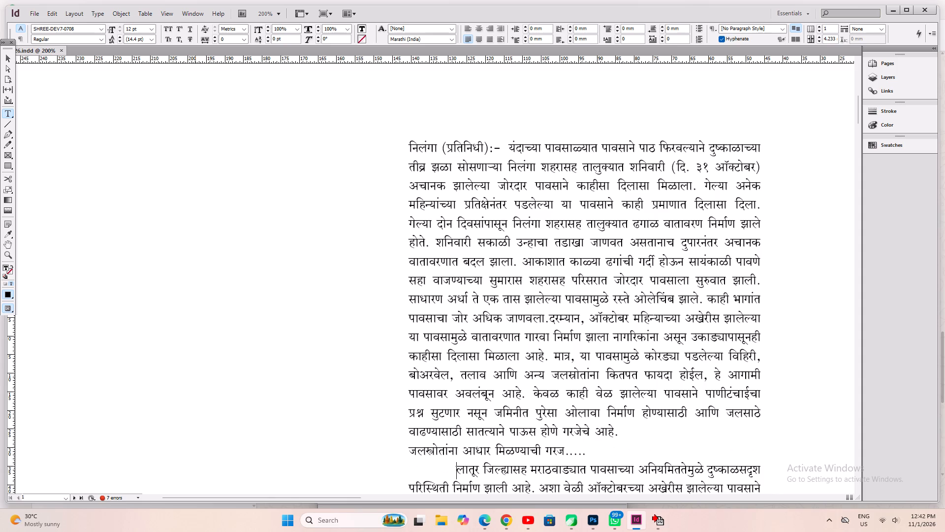
Go through to the end of the rain story, save the document and fit the frame to its text.
key("Down")
key("Down")
key("Down")
key("Down")
key("Down")
key("Down")
key("Down")
key("Down")
key("Down")
key("Down")
key("Down")
key("Down")
key("Down")
key("Down")
key("Down")
key("Down")
key("Down")
key("Down")
key("Down")
key("Down")
key("ctrl+a")
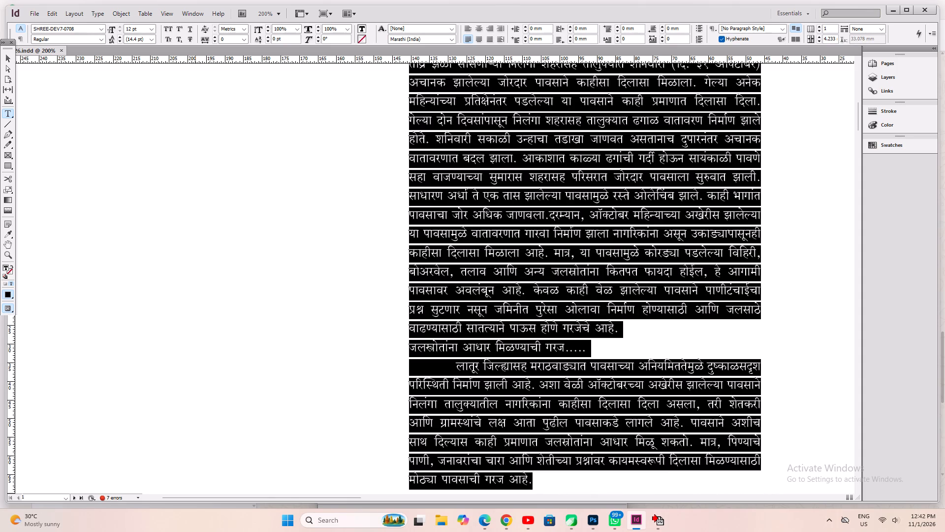
key("ctrl+0")
key("ctrl+s")
key("ctrl+alt+c")
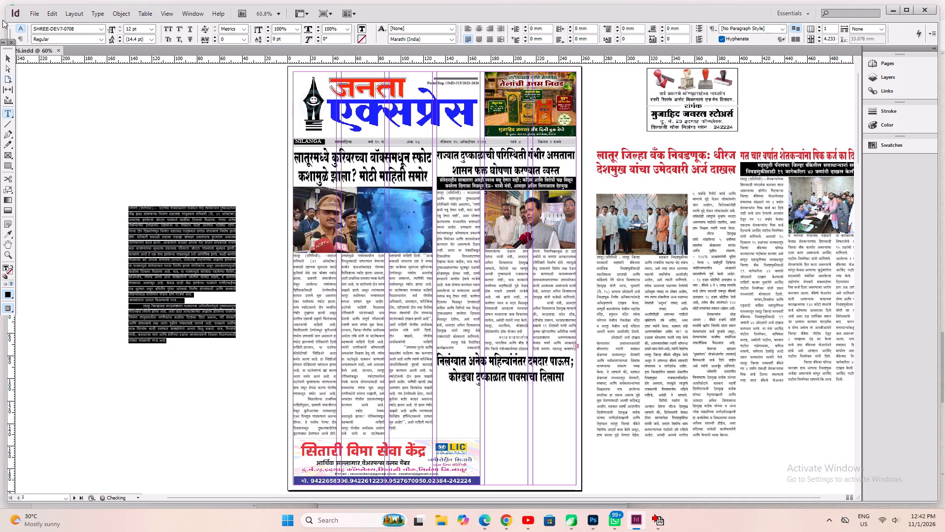
Move the rain story's text frame onto the page below its headline, aligned with the headline's left edge.
left_click(8, 60)
scroll(105, 170, "down", 3)
left_click_drag(178, 165, 492, 343)
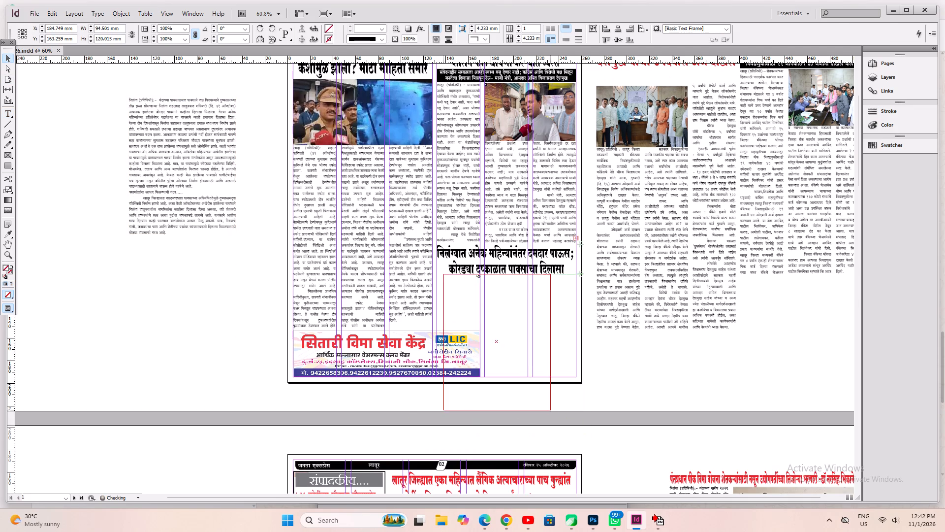
left_click_drag(492, 343, 487, 345)
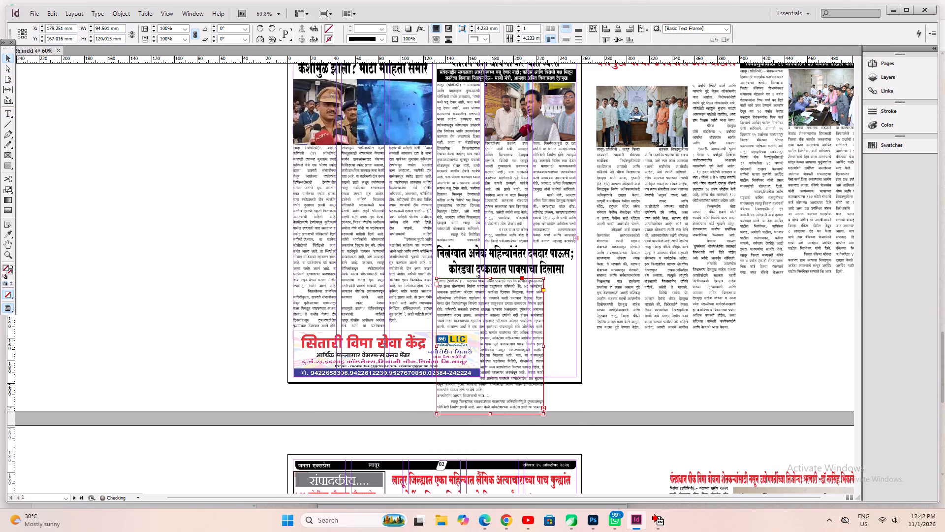
Widen the rain story's text frame to the page's right margin, at 123.005 mm wide.
left_click(546, 345)
left_click(541, 348)
left_click_drag(544, 348, 558, 348)
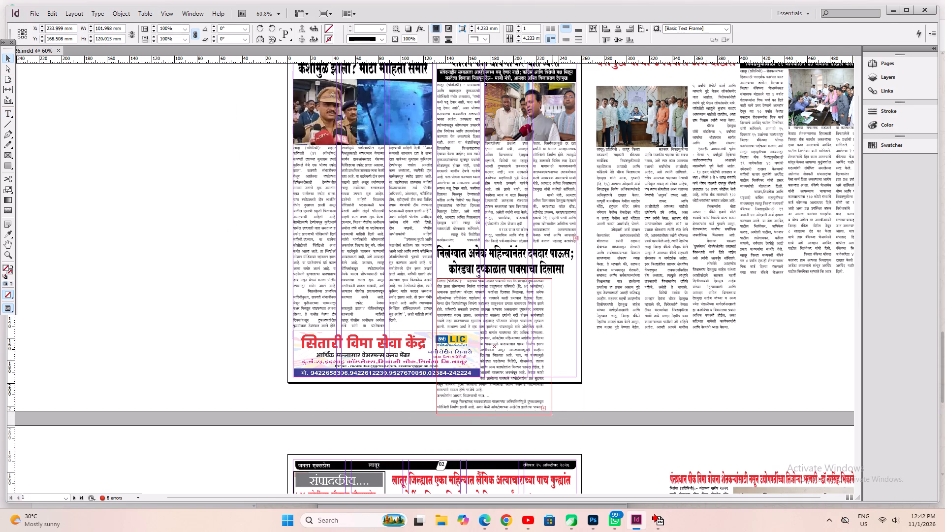
left_click_drag(558, 348, 576, 348)
Move the rain story's text frame up against the headline, at a Y position of 163.259 mm.
key("ctrl+1")
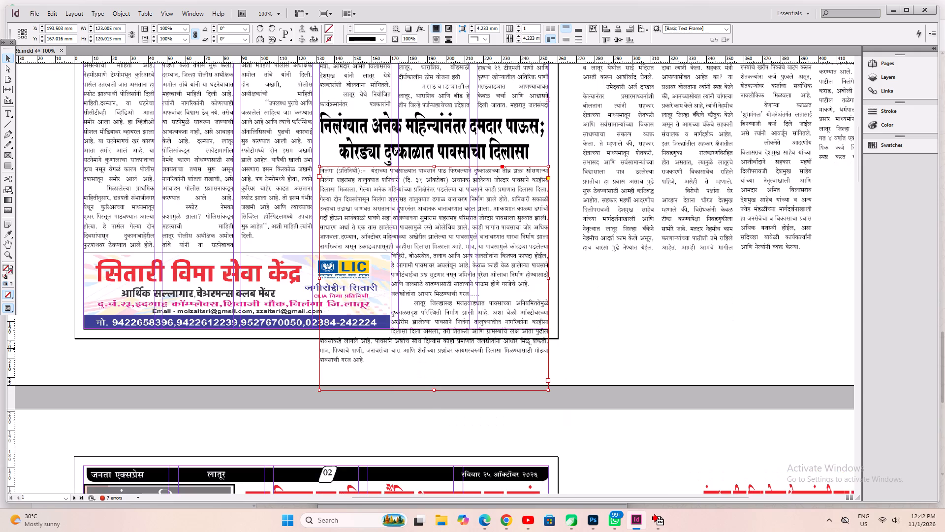
scroll(515, 307, "up", 2)
left_click(458, 217)
left_click(418, 285)
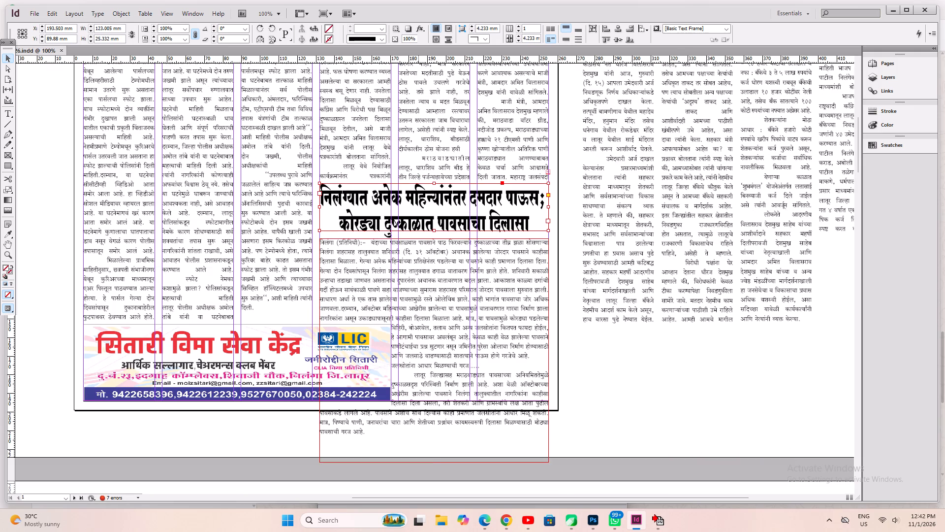
left_click_drag(452, 281, 454, 276)
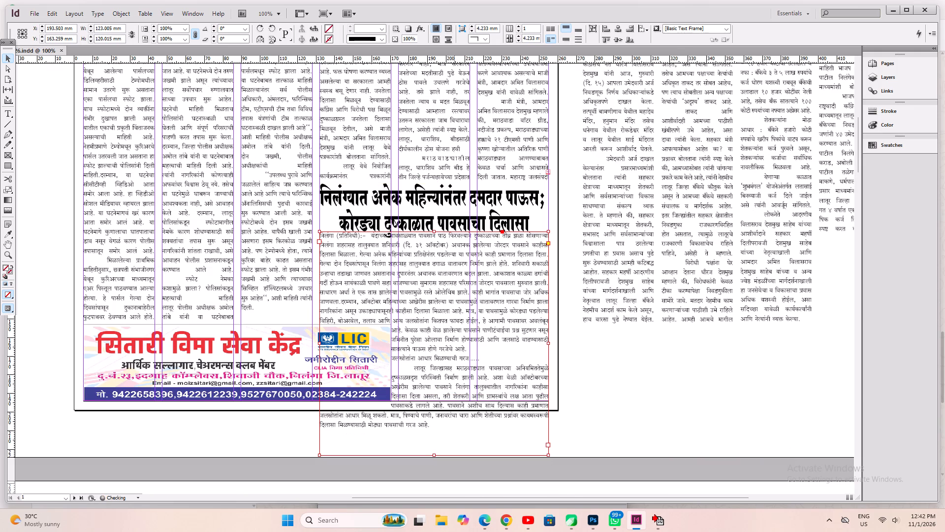
Set the rain story's text frame to three columns and save the document.
left_click(520, 30)
double_click(519, 28)
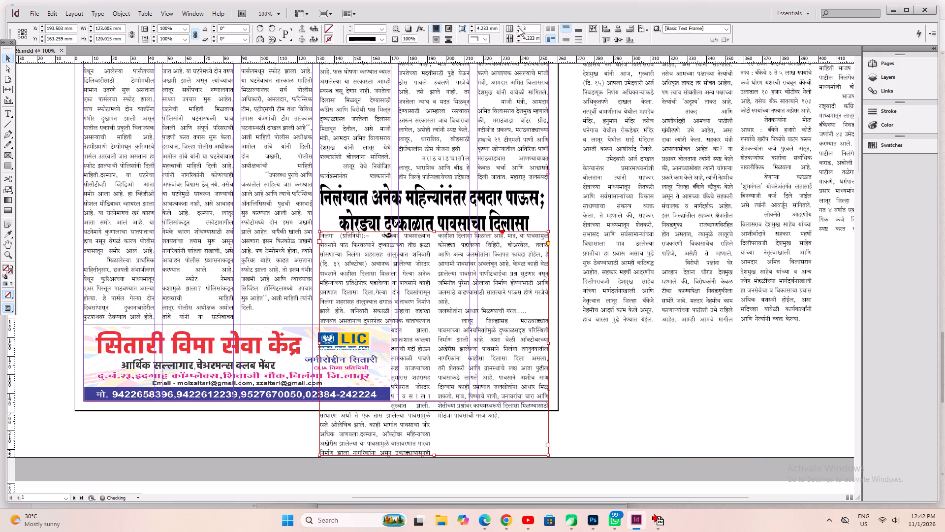
left_click(611, 428)
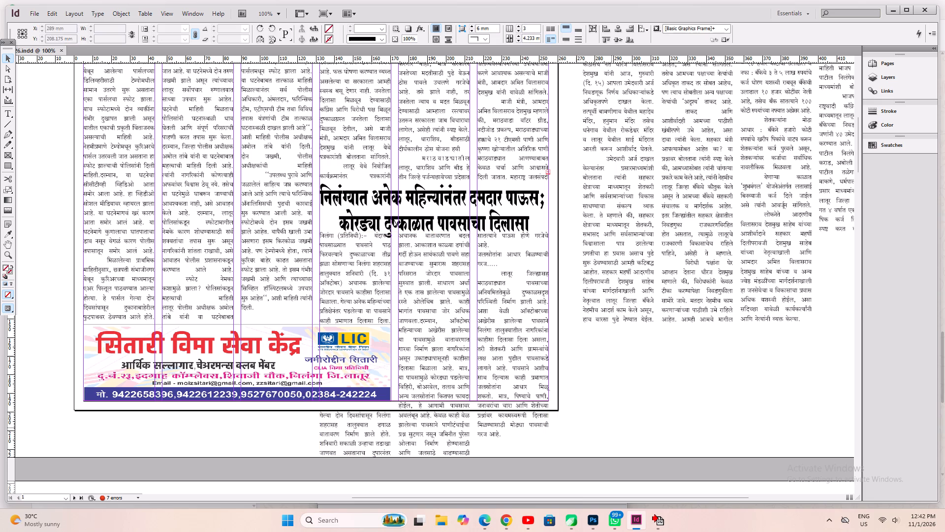
key("ctrl+s")
key("ctrl+0")
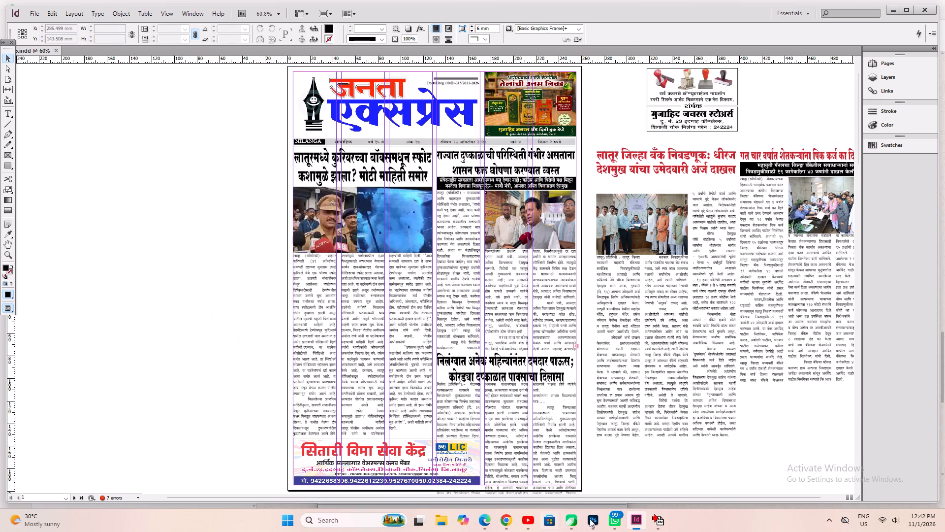
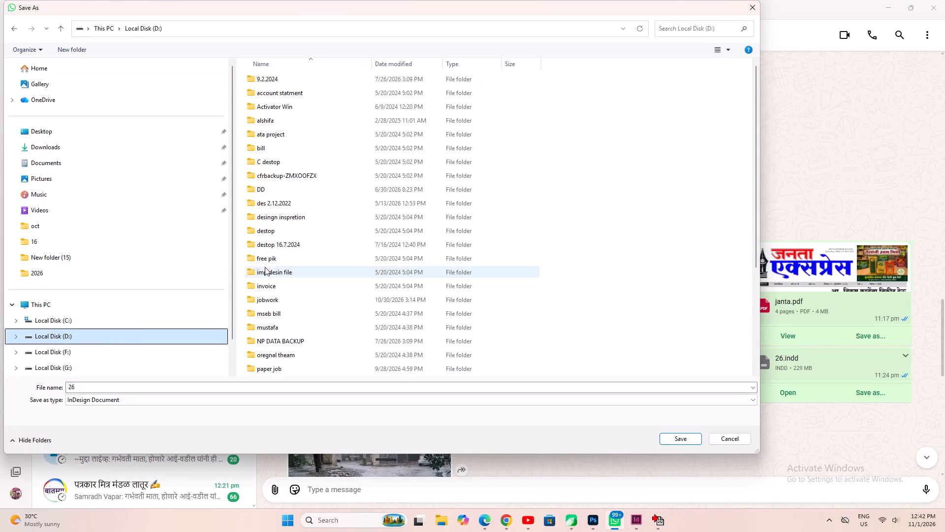
Save the received 26.indd file under the name 27 in the D: drive's paper job > JANTA EXPRESS > 2026 folder.
left_click(267, 240)
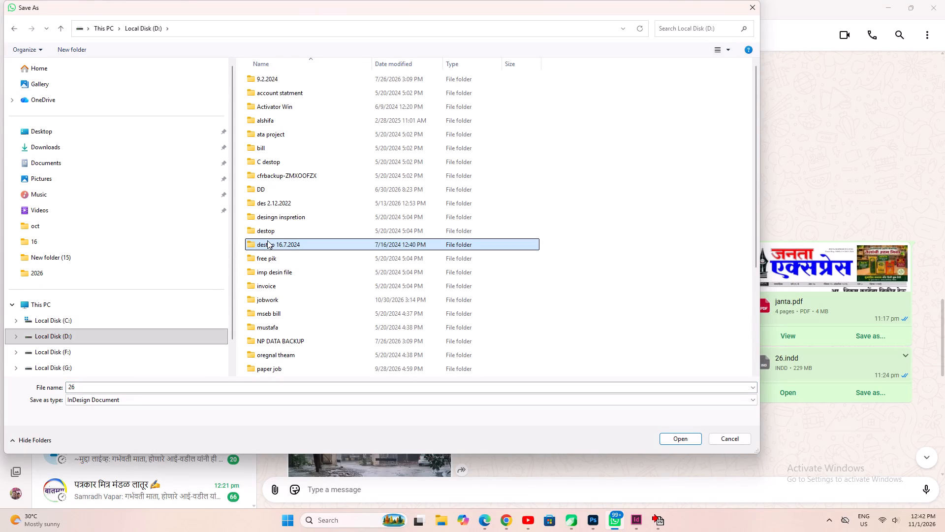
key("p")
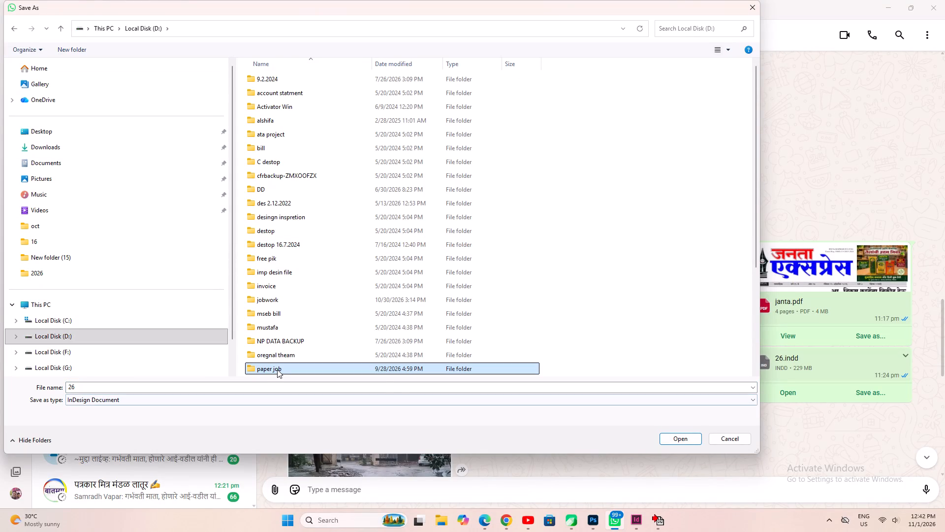
double_click(277, 369)
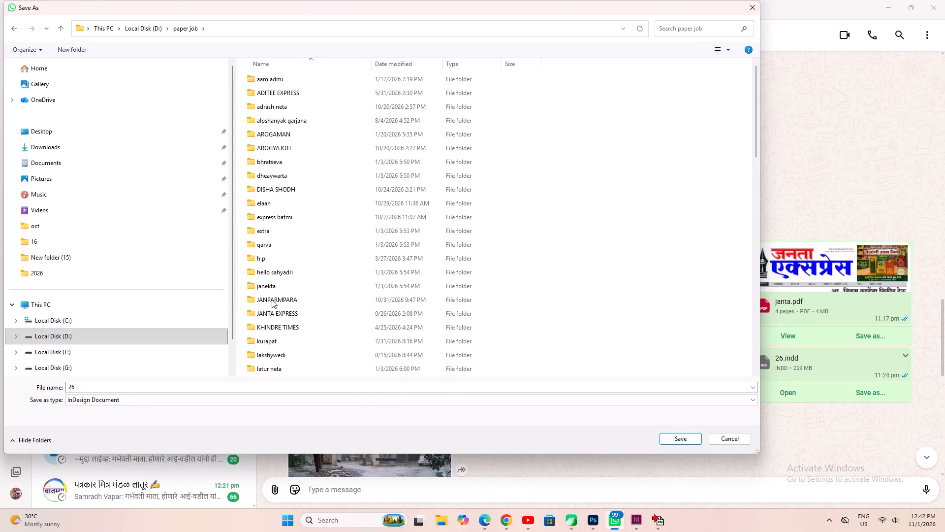
double_click(271, 308)
double_click(257, 150)
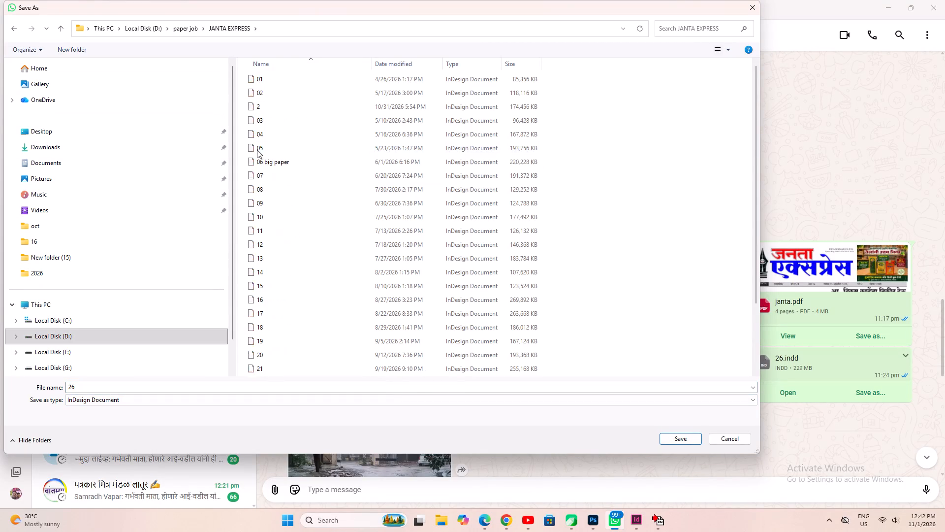
scroll(382, 355, "down", 10)
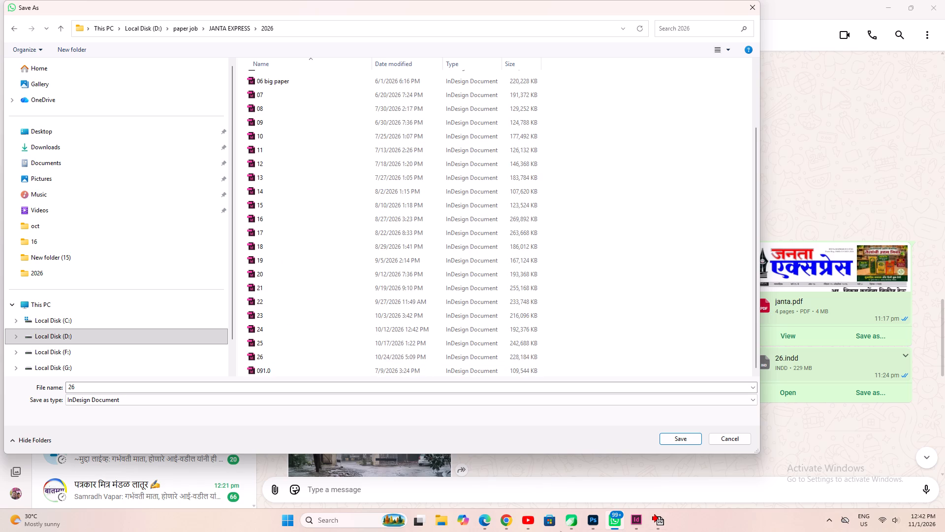
left_click(111, 387)
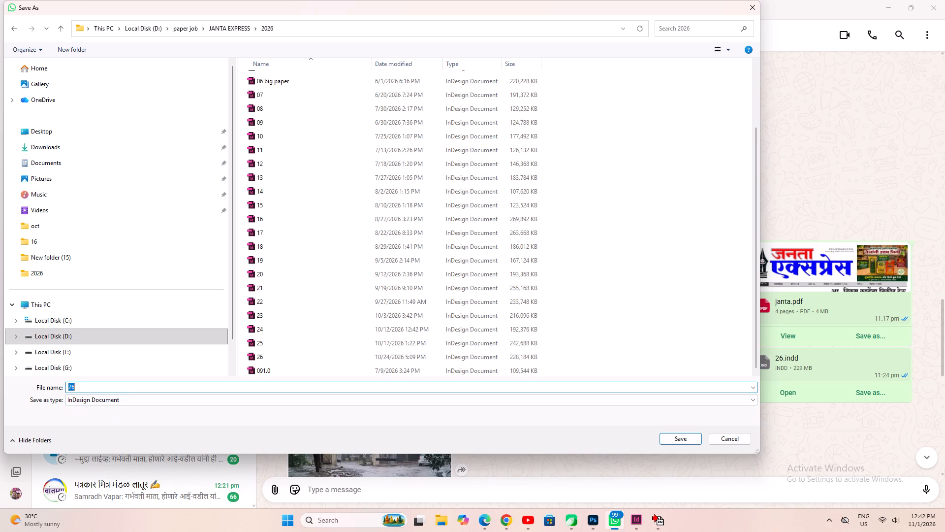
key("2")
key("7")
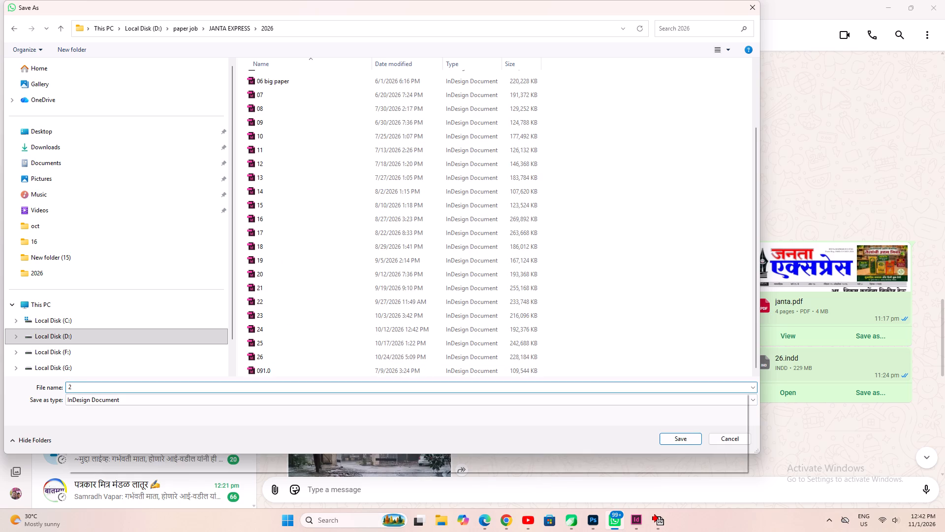
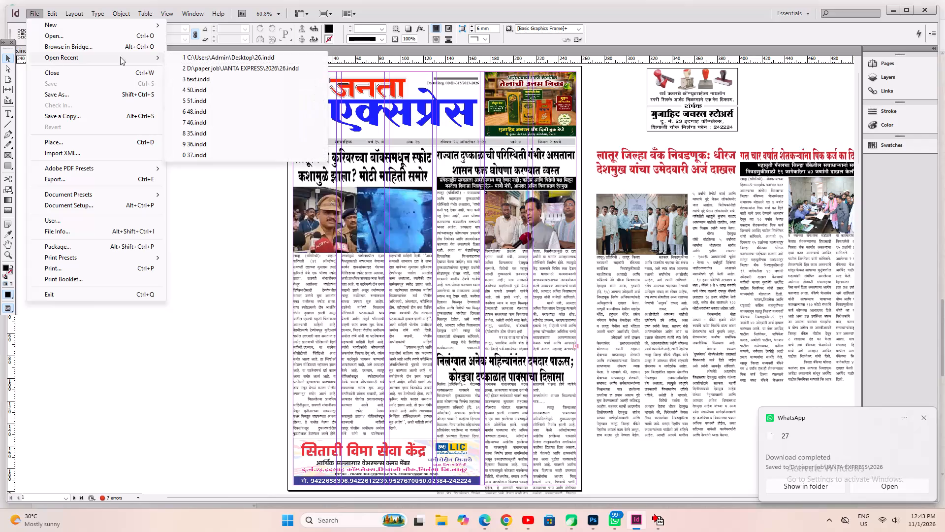
Open the 27 document from the 2026 folder, keeping its missing links and substituted font as they are.
left_click(71, 34)
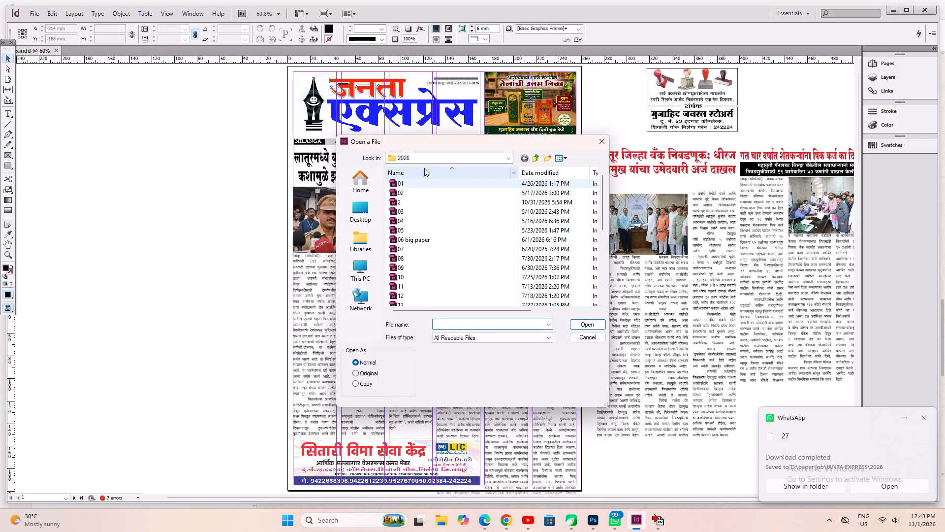
scroll(492, 249, "down", 10)
left_click(430, 288)
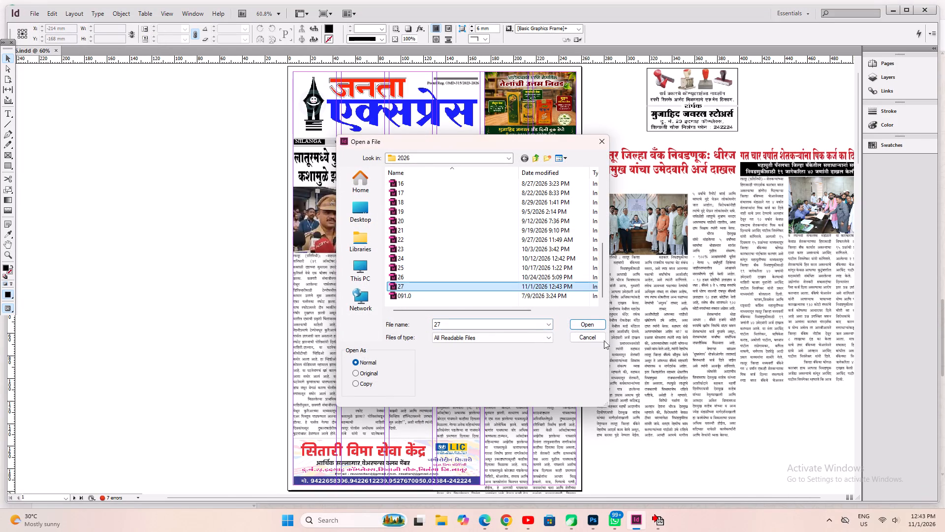
left_click(592, 326)
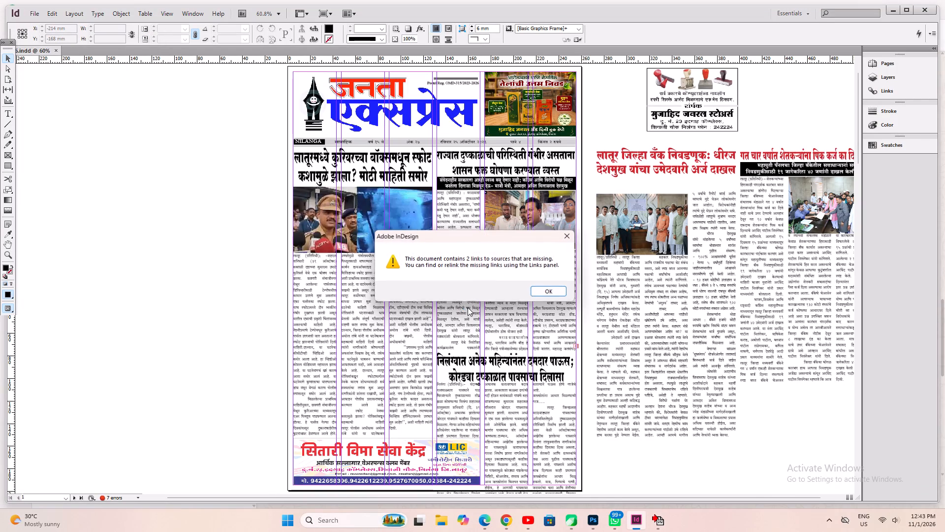
left_click(537, 285)
left_click(535, 287)
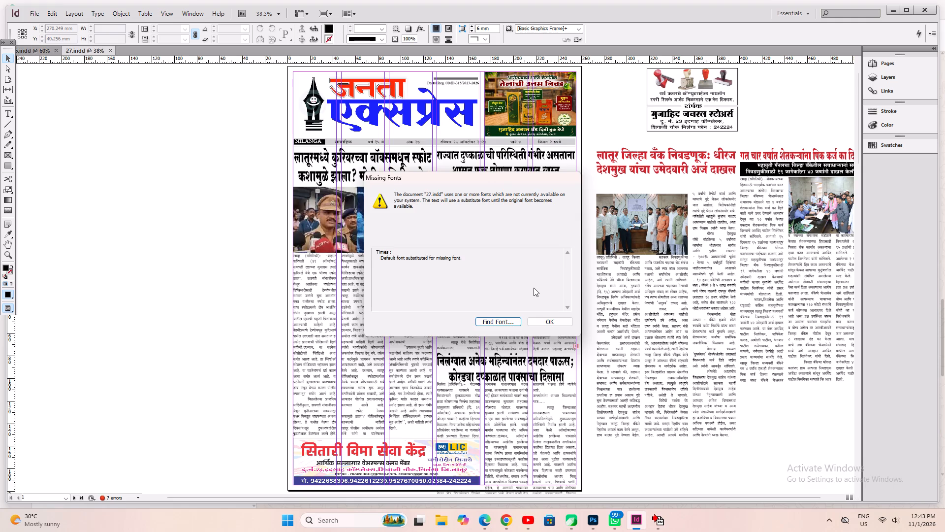
left_click(562, 324)
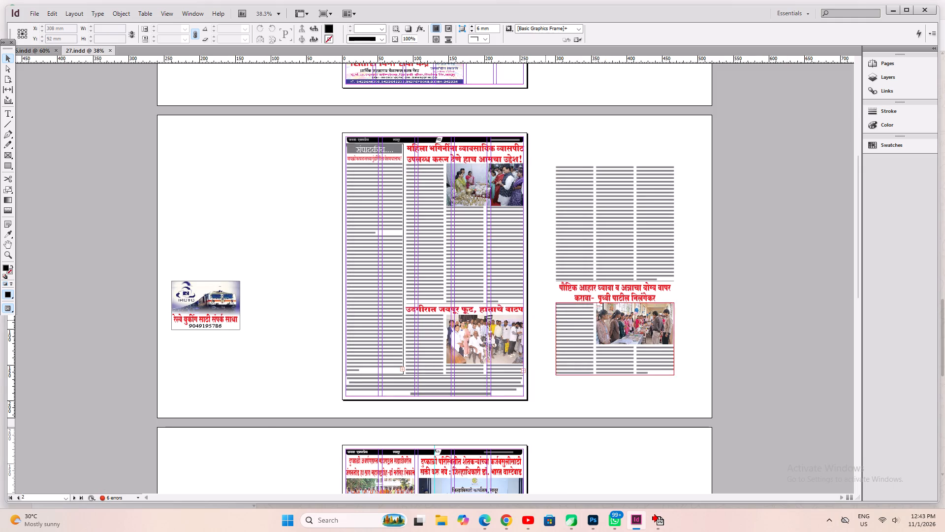
In the other open document, copy the courier-blast story's headline, photo and text frame from the front page.
scroll(455, 296, "up", 10)
double_click(602, 280)
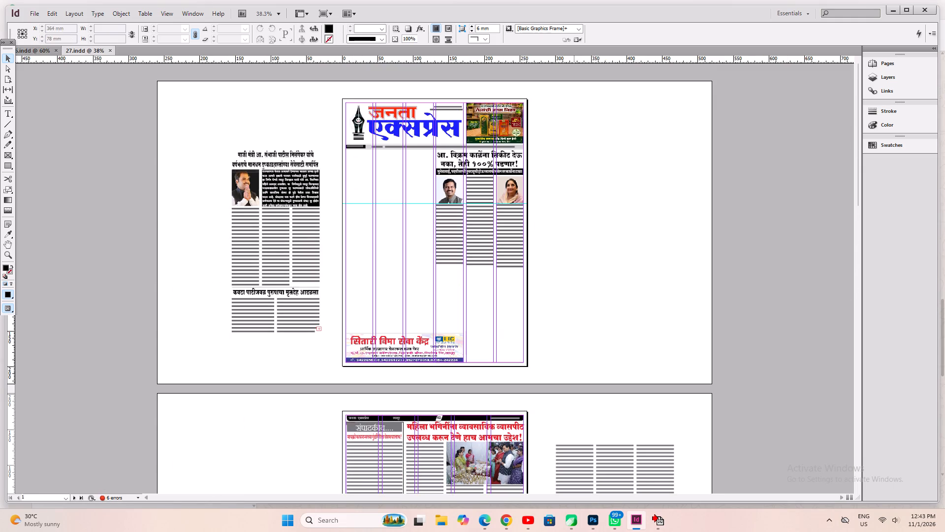
left_click(574, 292)
left_click(574, 292)
left_click(42, 50)
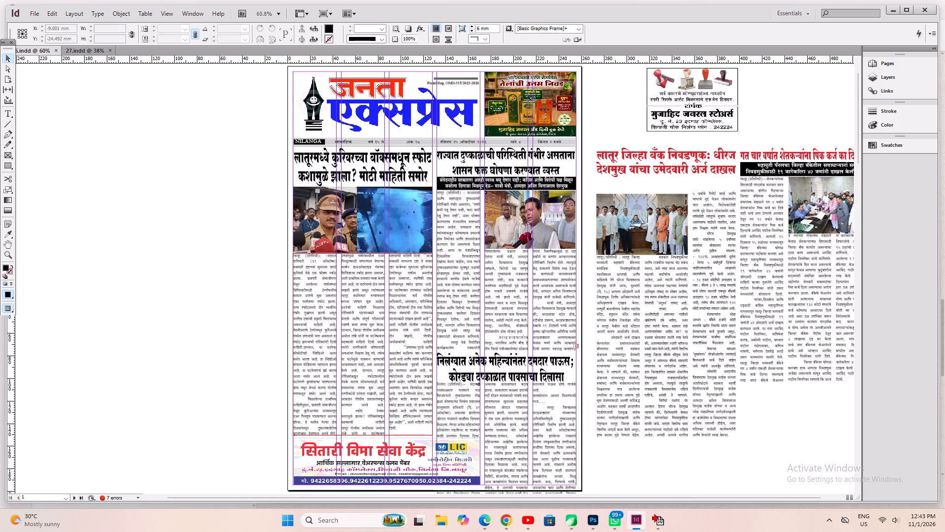
left_click_drag(255, 177, 262, 180)
left_click_drag(260, 166, 385, 370)
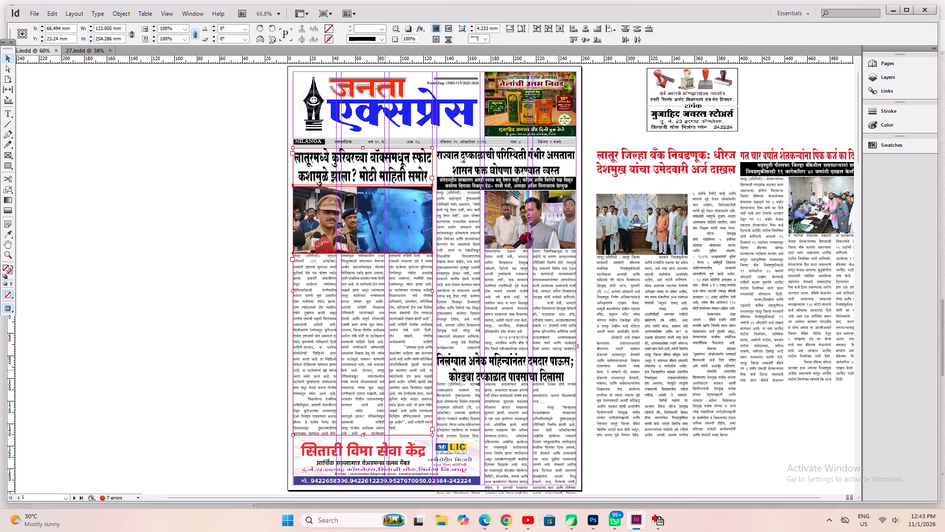
key("ctrl+c")
left_click_drag(134, 281, 128, 280)
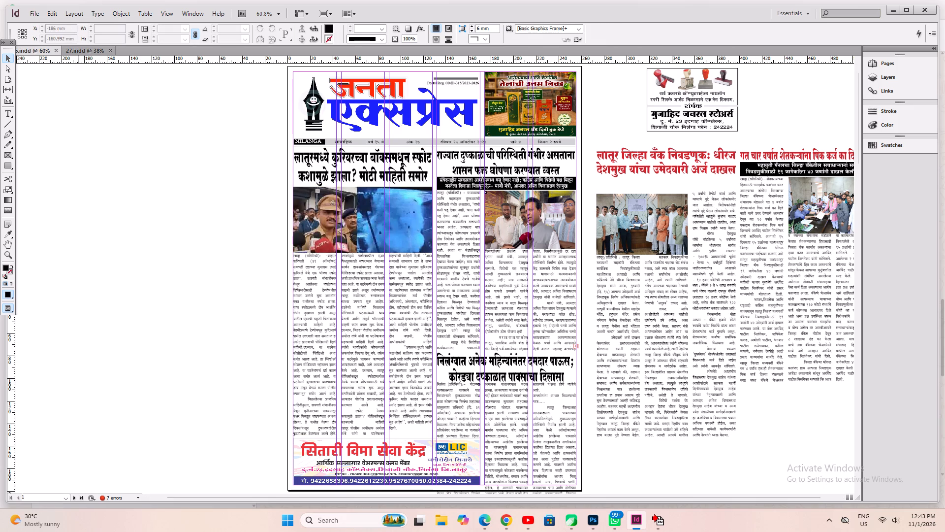
In 27.indd, delete the old headlines, photo and articles lying on the pasteboard beside the front page.
left_click(80, 57)
left_click(80, 52)
left_click(148, 215)
left_click_drag(221, 132, 268, 327)
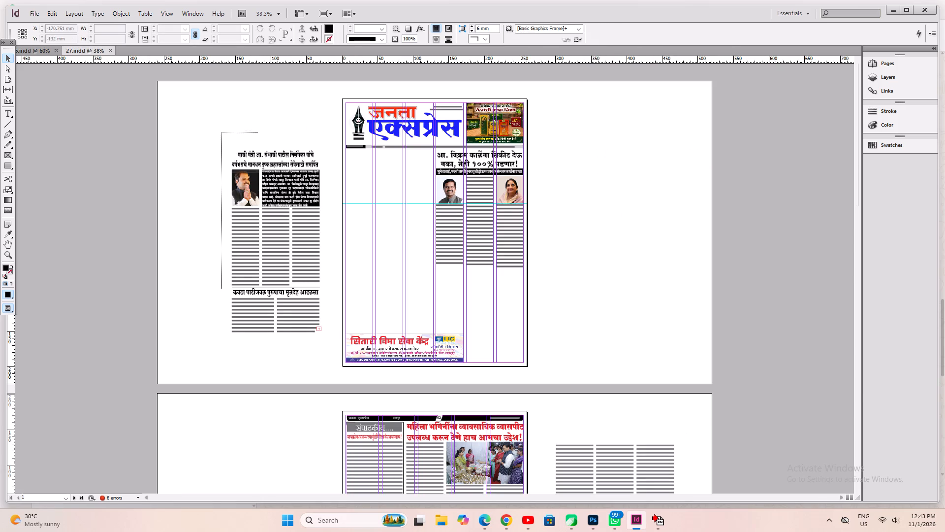
left_click_drag(268, 327, 283, 382)
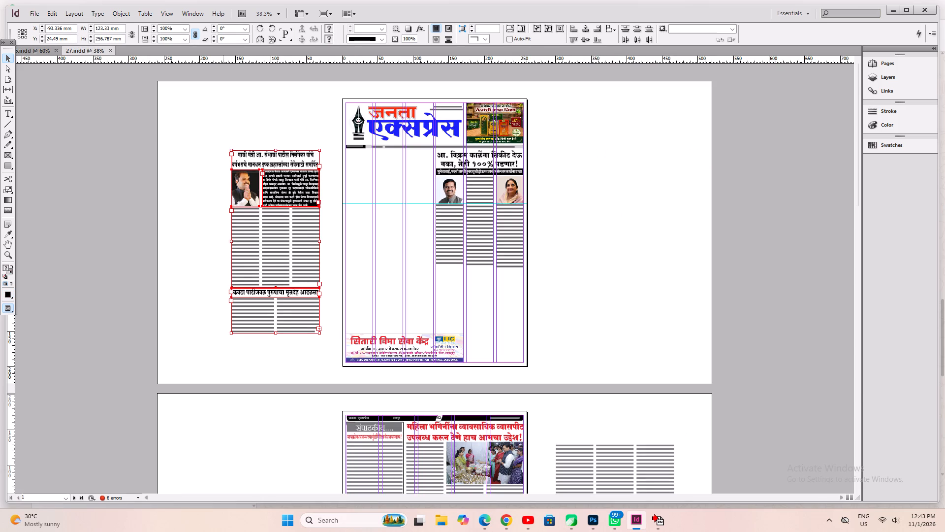
key("Delete")
Paste the courier-blast story and place it in the first three columns below the dateline, at X 66.494 mm, Y 23.24 mm.
right_click(210, 166)
left_click(225, 174)
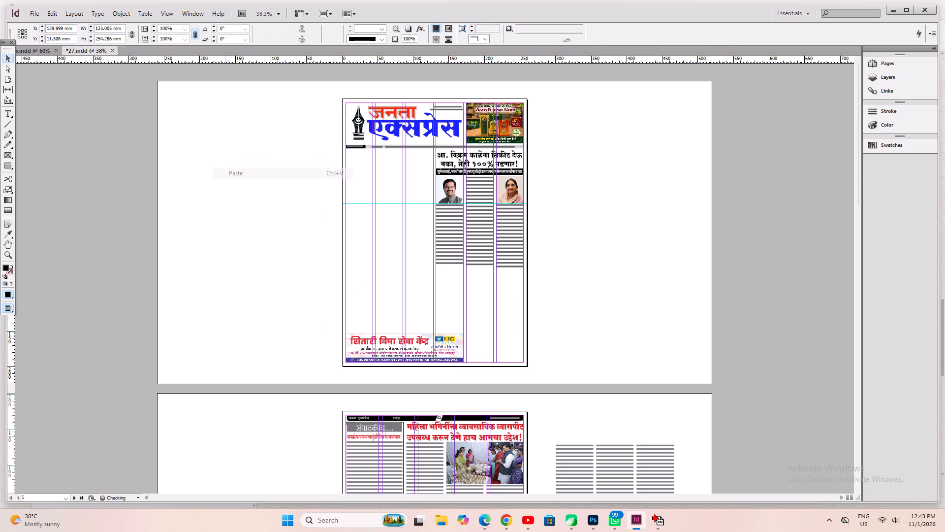
key("ctrl+1")
scroll(355, 182, "up", 6)
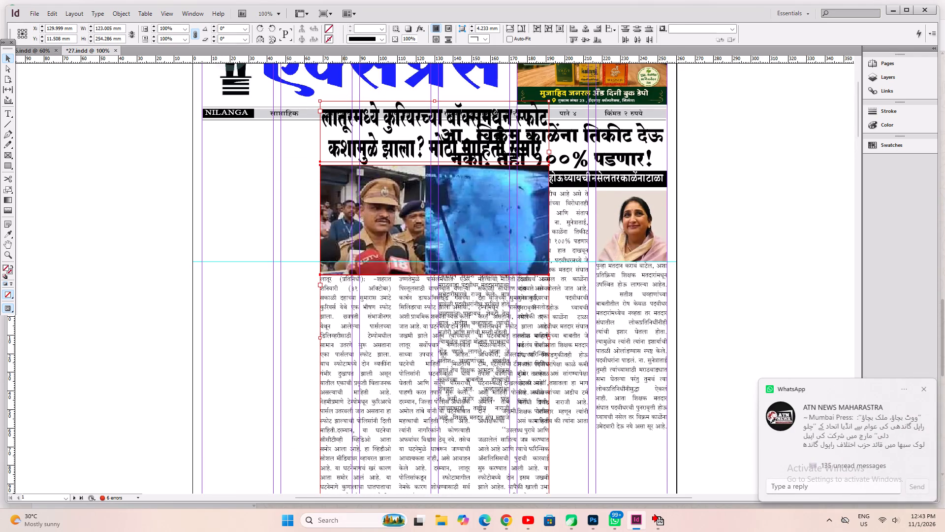
left_click_drag(376, 133, 259, 153)
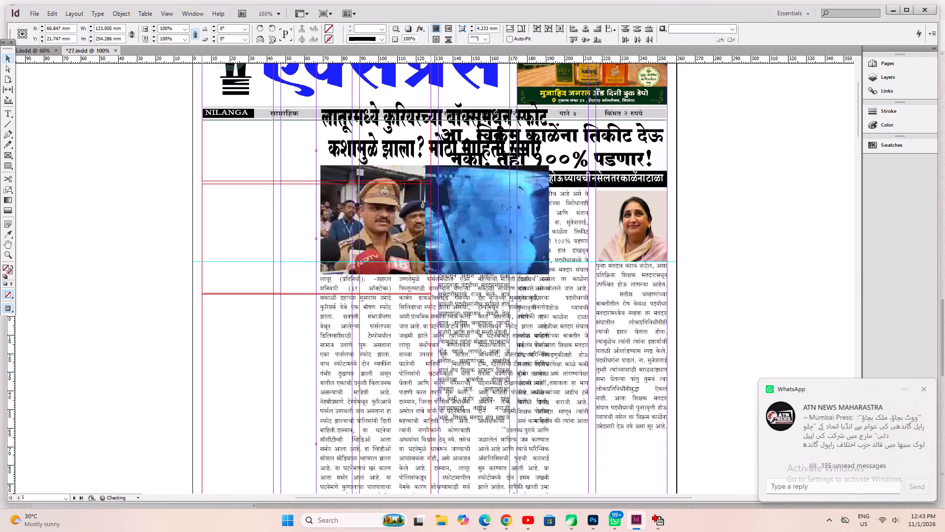
left_click_drag(259, 153, 257, 156)
scroll(265, 181, "down", 6)
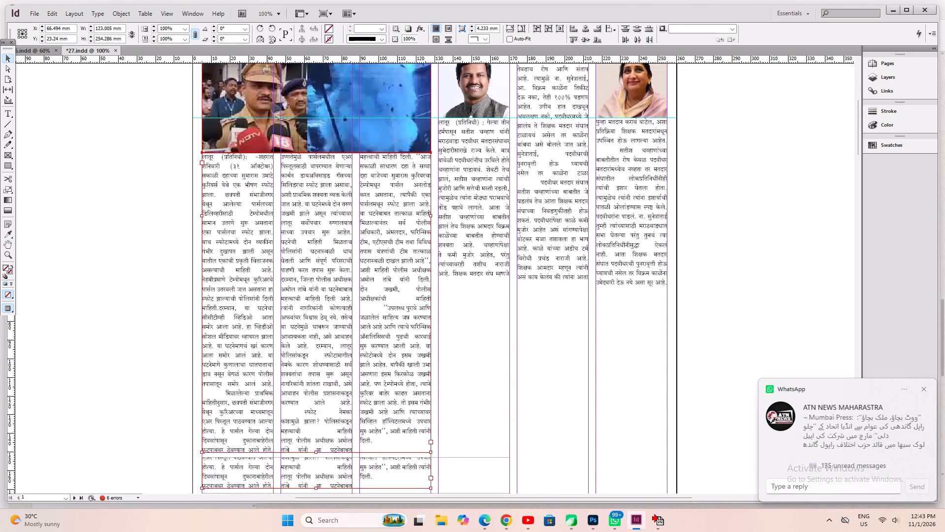
scroll(268, 206, "down", 1)
left_click(479, 396)
Set the tracking of a passage in the courier-blast story's middle column to 20 and save the document.
left_click(351, 332)
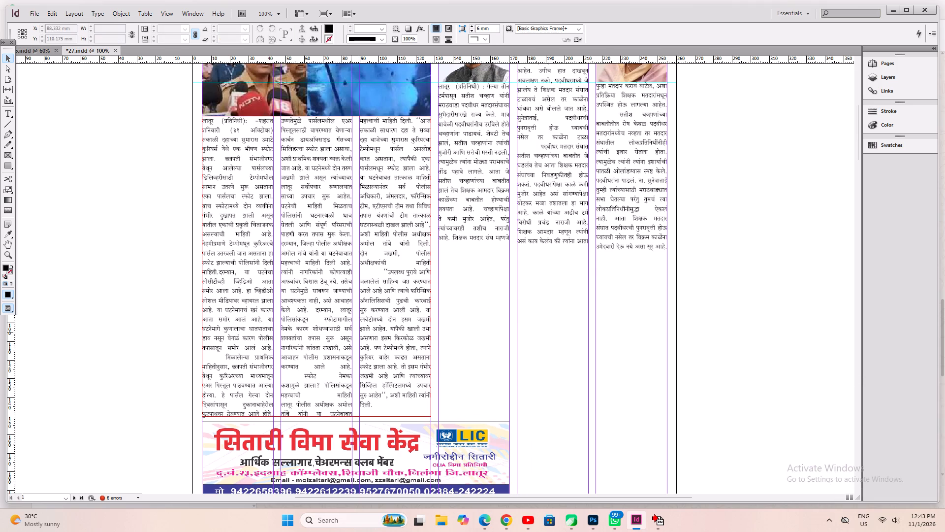
left_click(7, 117)
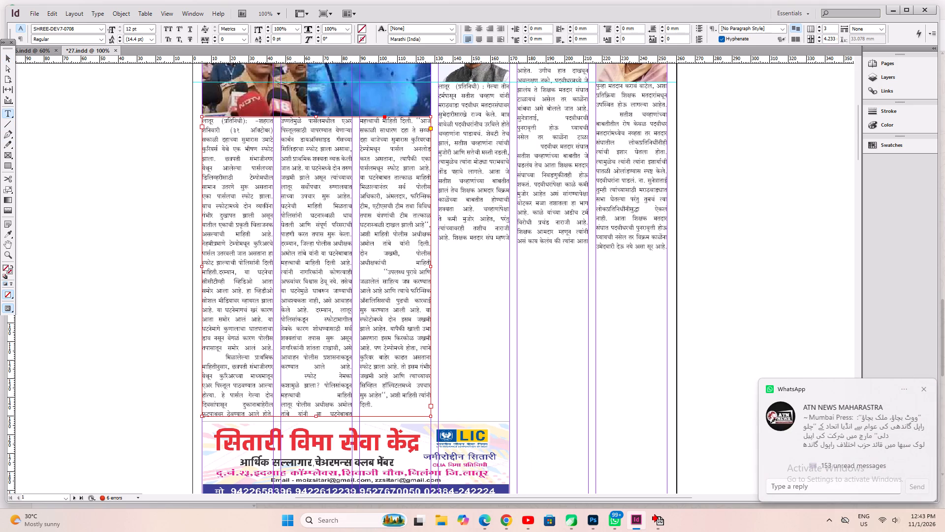
left_click_drag(322, 220, 324, 290)
key("alt+Right")
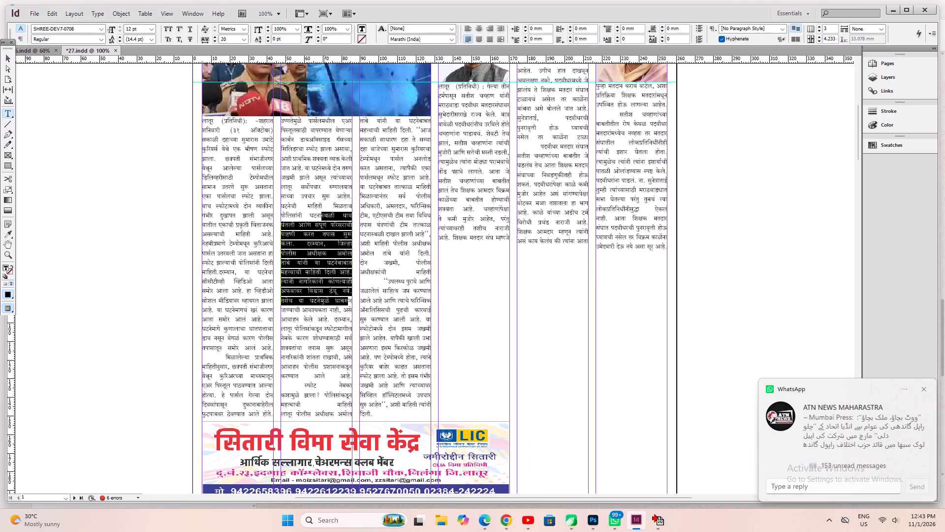
key("ctrl+z")
key("ctrl+s")
left_click(325, 290)
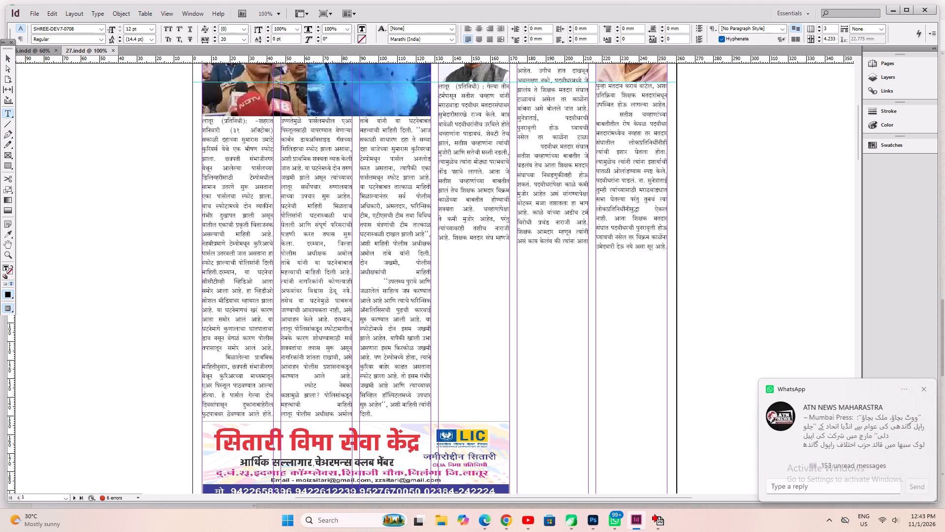
Shorten the election-ticket story's three-column text frame from its bottom edge to a height of 127.333 mm.
left_click_drag(517, 246, 454, 405, "alt")
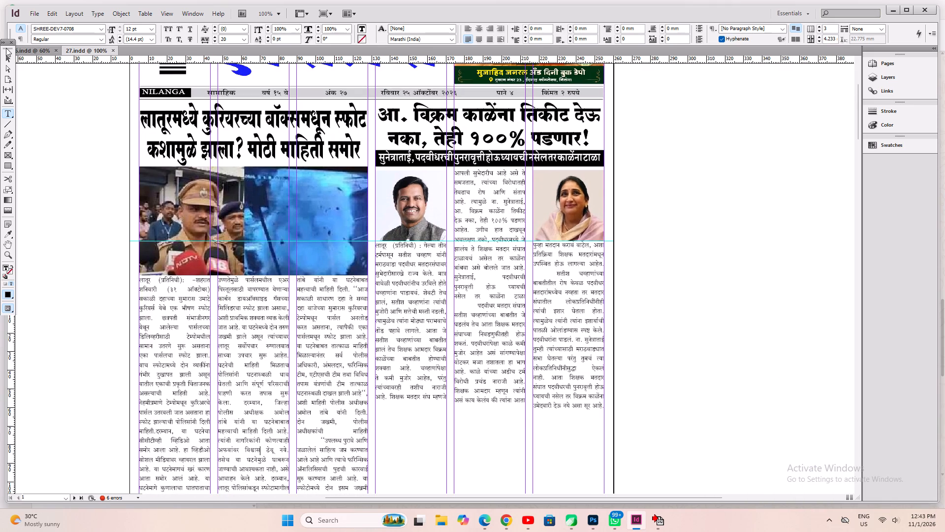
left_click(5, 59)
left_click(409, 227, "ctrl")
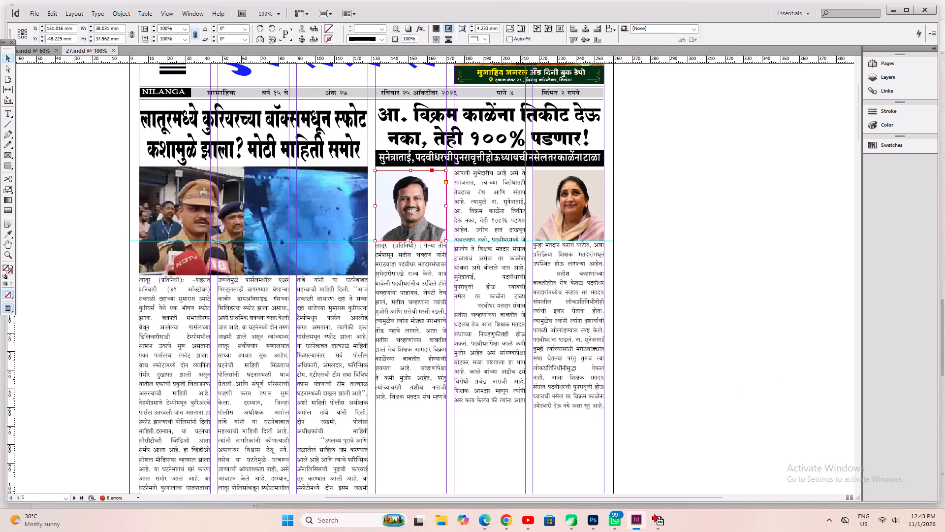
left_click(589, 233, "ctrl")
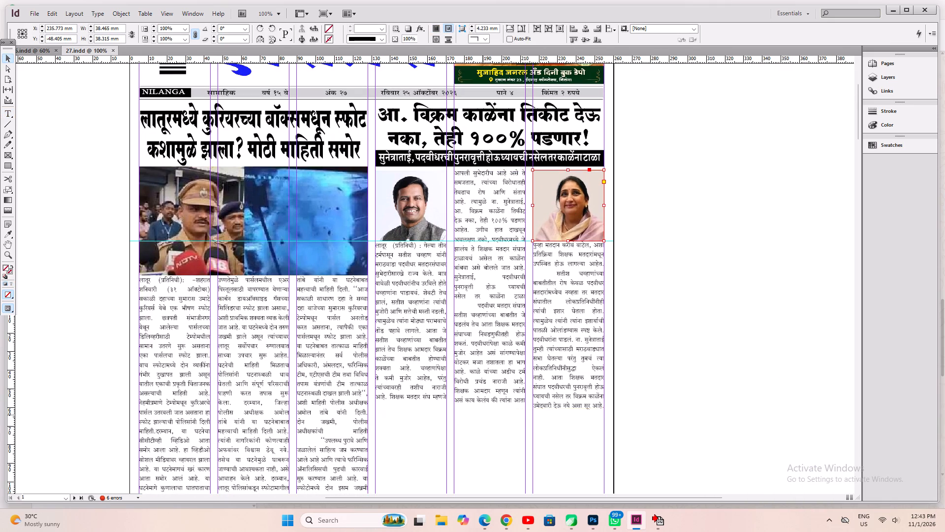
left_click(456, 388)
left_click(488, 409)
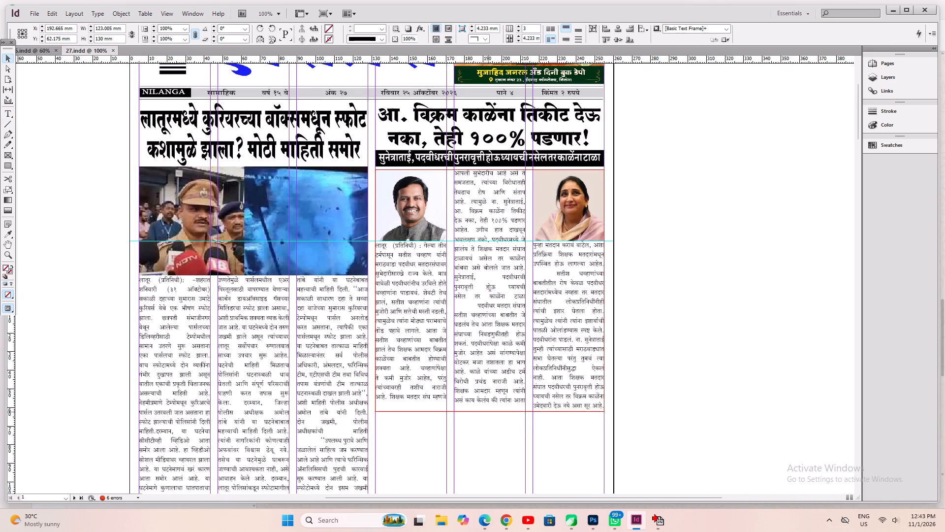
left_click_drag(488, 412, 488, 406)
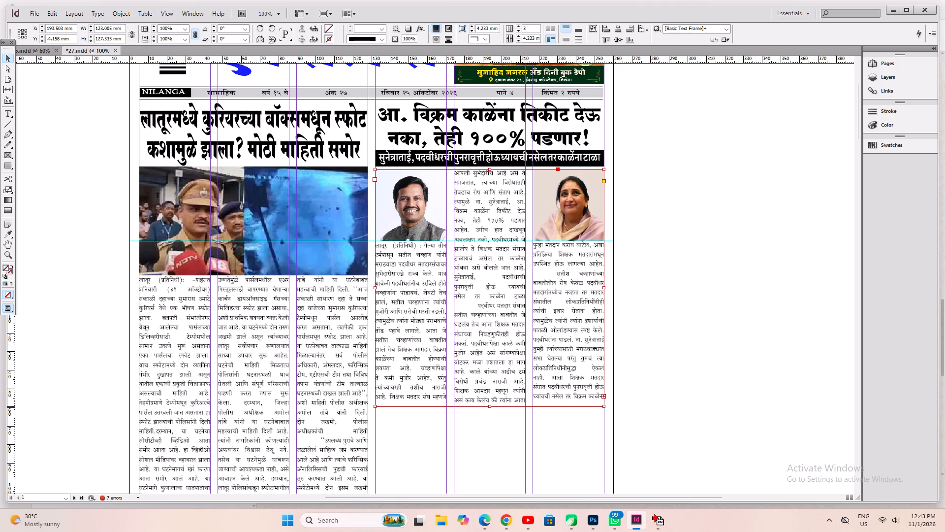
Tighten the tracking of a long passage in the ticket story's middle column to -20 and save the document.
left_click(7, 112)
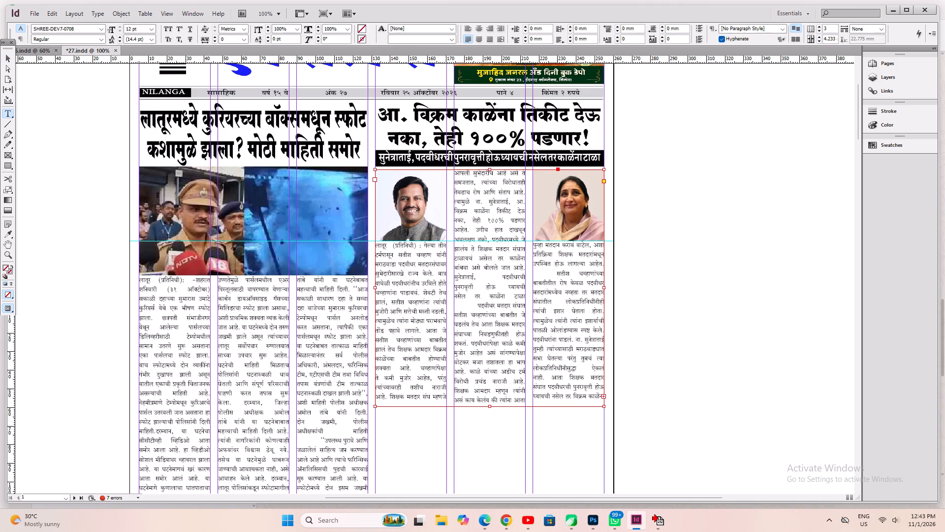
left_click_drag(469, 216, 495, 362)
key("alt+Left")
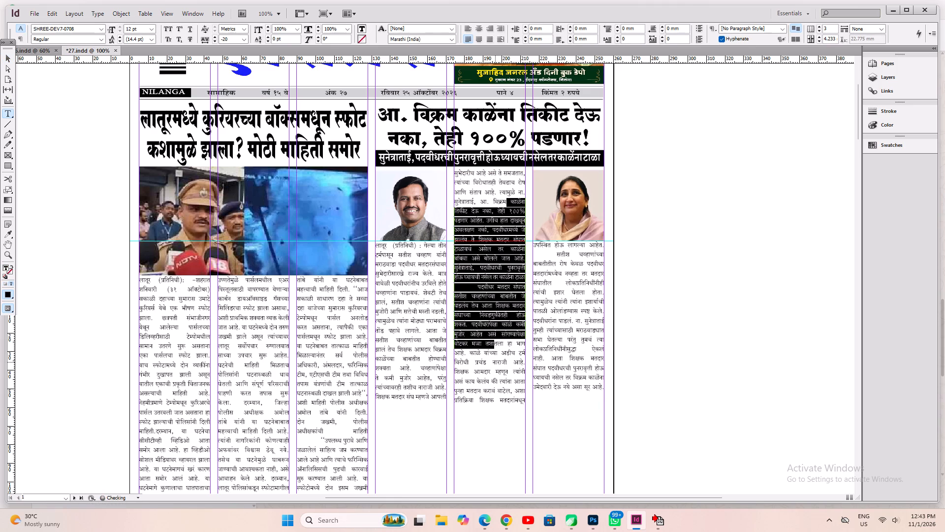
key("ctrl+s")
left_click(490, 360)
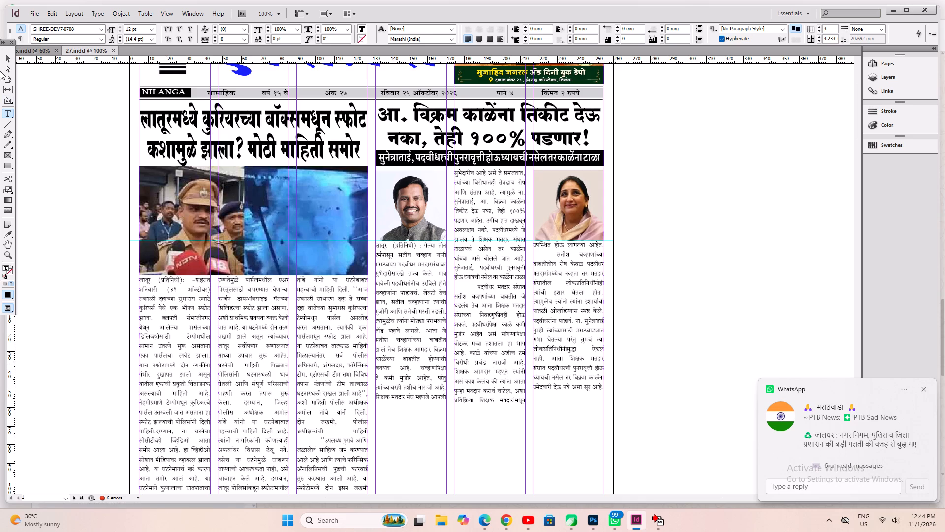
Nudge the ticket story's text frame up towards the black subheading strip, to a Y position of -5.569 mm.
left_click(10, 54)
left_click(473, 369)
key("Up")
key("Up")
key("Up")
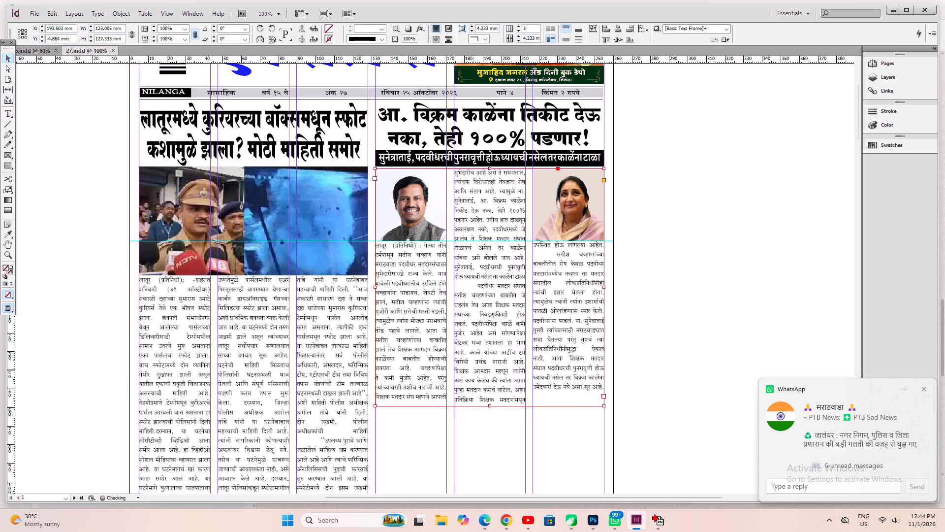
key("Up")
key("Up")
key("Up")
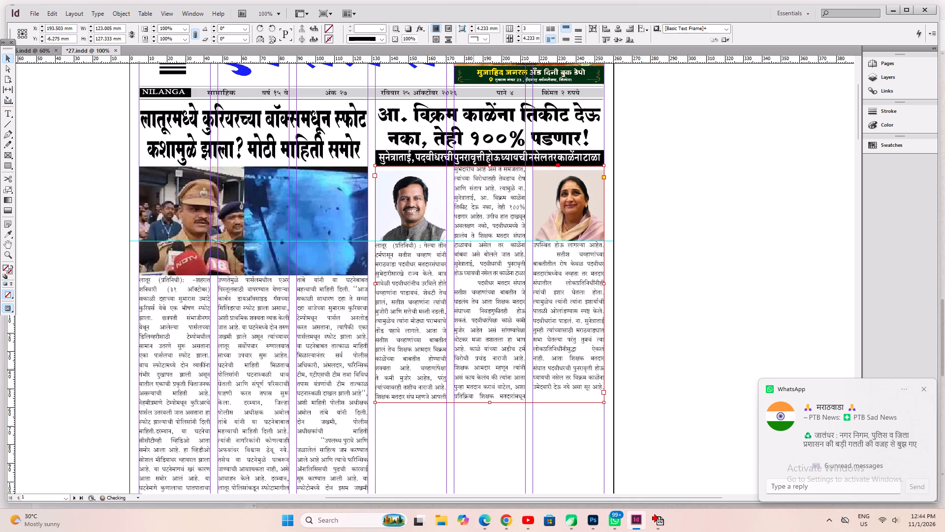
key("Down")
key("Down")
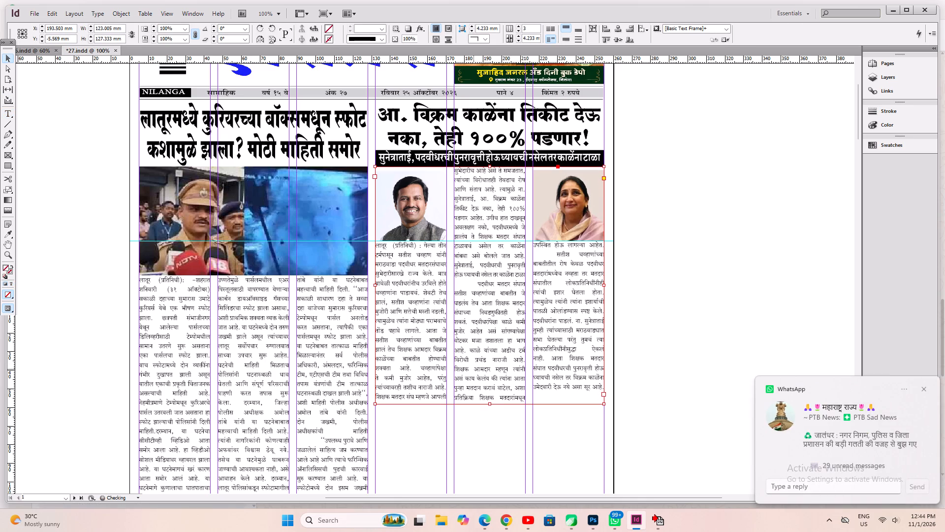
key("Down")
key("Up")
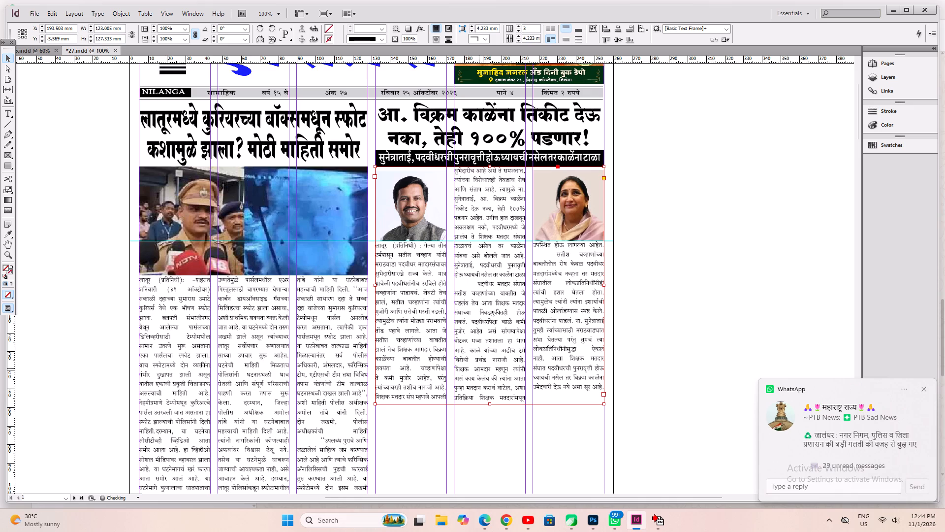
Nudge the ticket story's text frame and both portraits down together, to a Y position of -5.217 mm.
left_click(605, 457)
left_click_drag(629, 460, 390, 215)
key("Down")
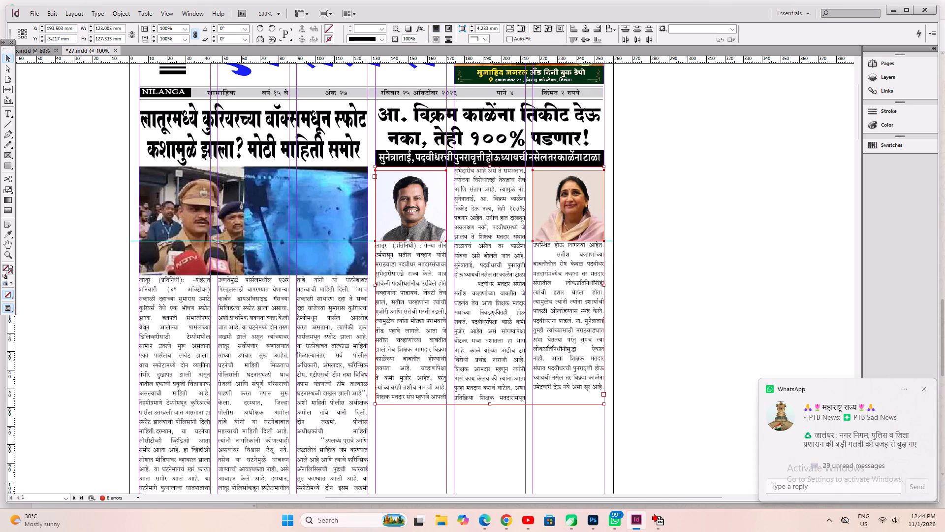
left_click(690, 306)
Join the paragraph beginning "सतीश चव्हाणांच्या" to the one before it in the ticket story's third column.
left_click(543, 370)
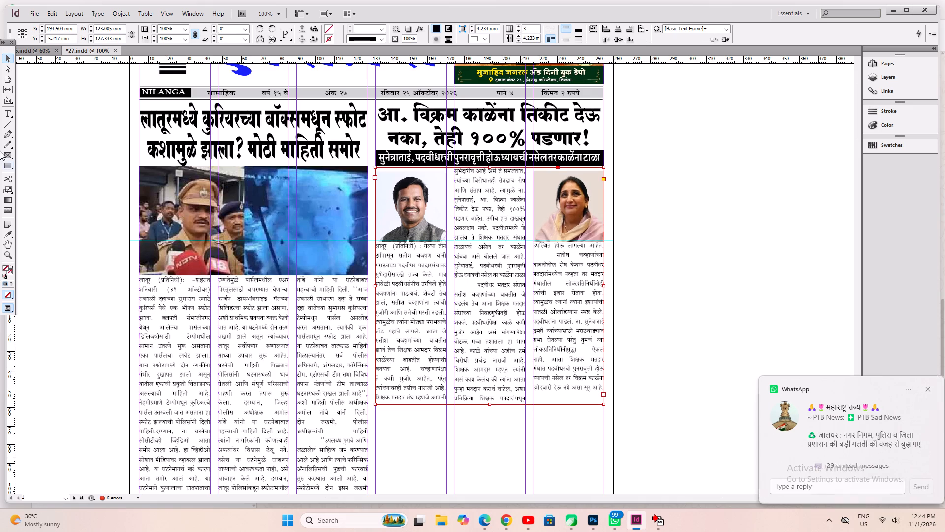
left_click(7, 114)
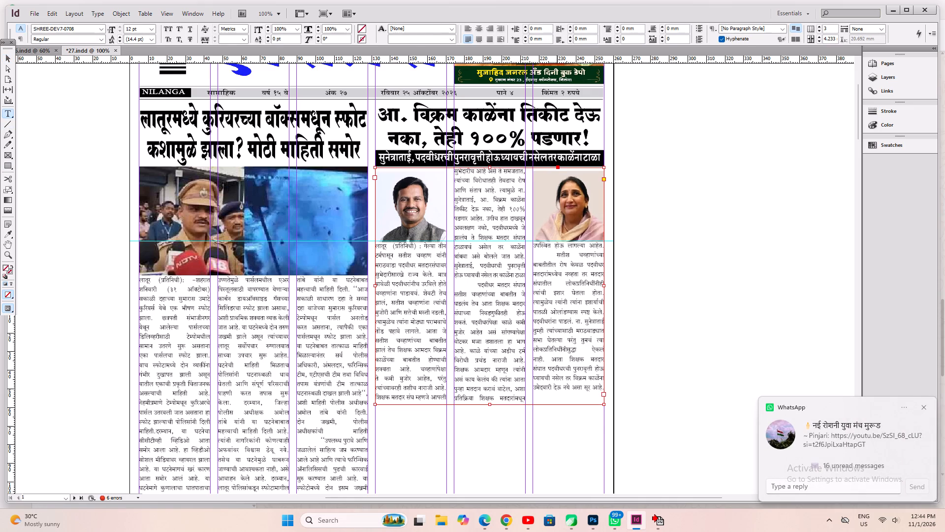
left_click(557, 257)
key("BackSpace")
key("BackSpace")
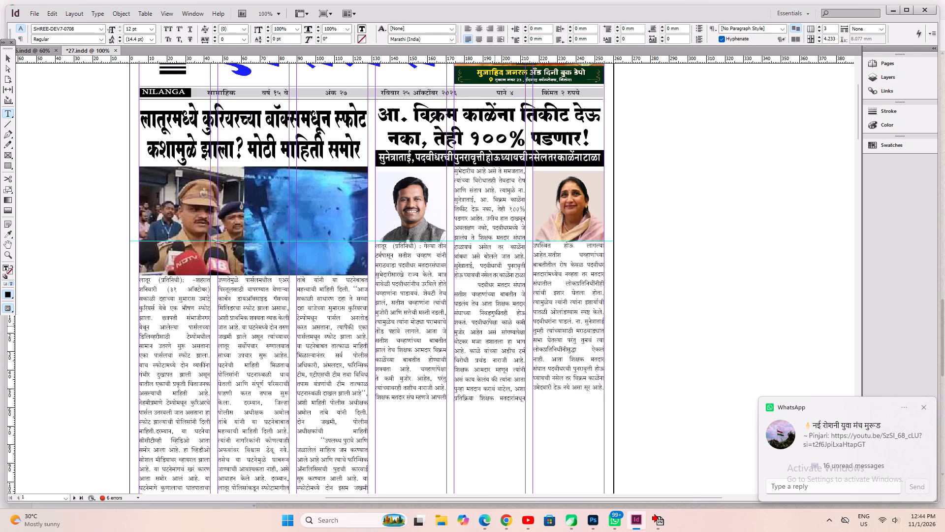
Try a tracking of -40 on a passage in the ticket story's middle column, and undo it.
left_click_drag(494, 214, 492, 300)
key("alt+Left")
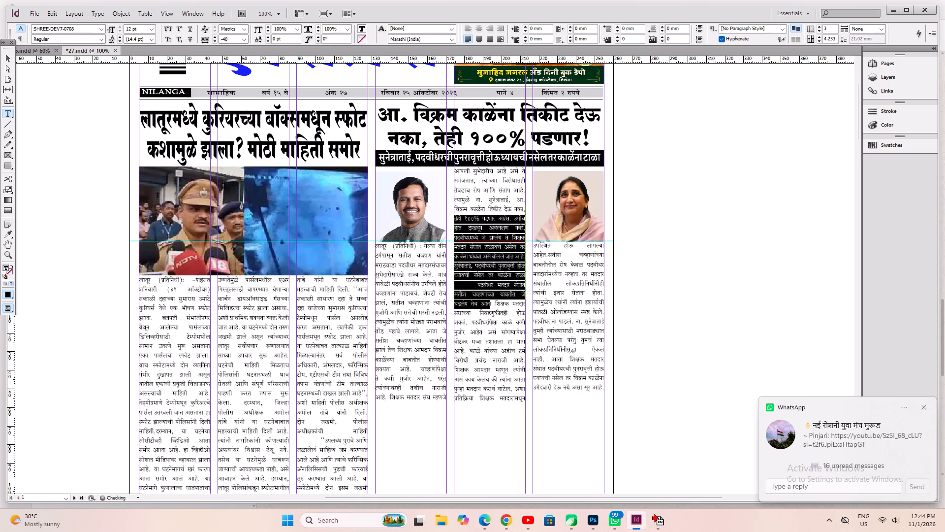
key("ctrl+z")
Tighten the tracking of a passage in the ticket story's third column to -20 and fit the text frame to its content.
left_click_drag(555, 265, 569, 337)
key("alt+Left")
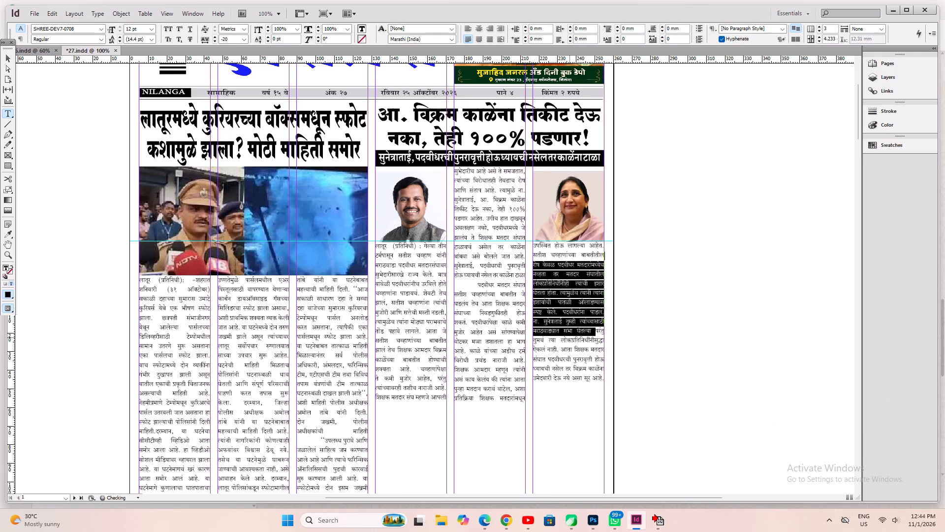
key("ctrl+alt+c")
left_click(563, 363)
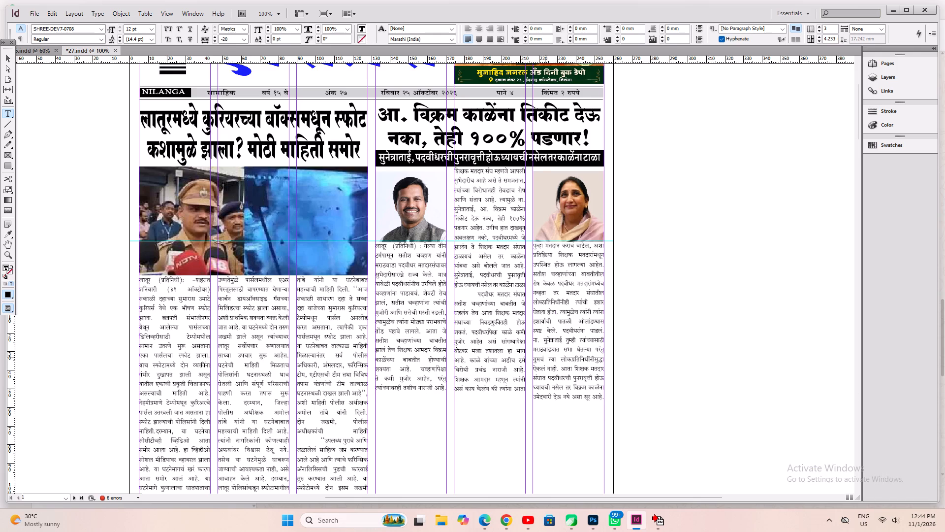
Tighten the tracking of most of the text in the ticket story's first column to -20.
left_click_drag(395, 276, 428, 449)
key("alt+Left")
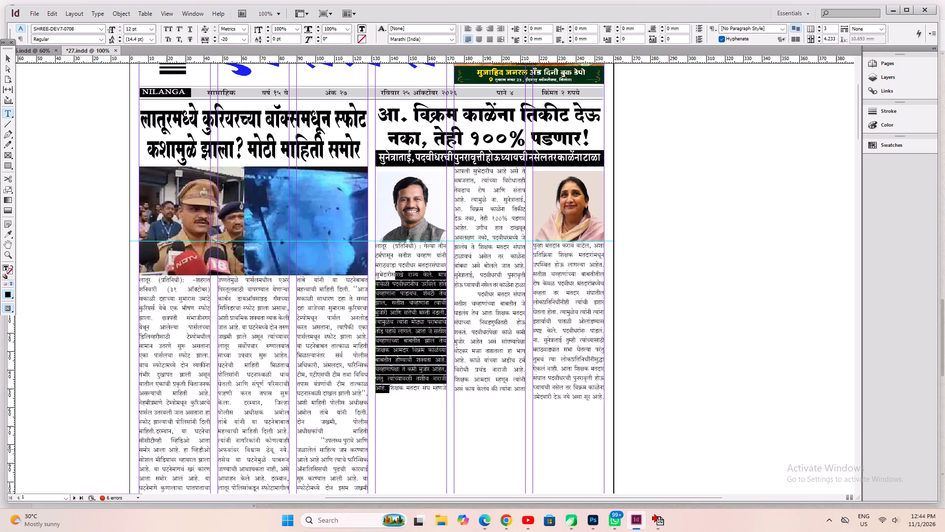
left_click(484, 283)
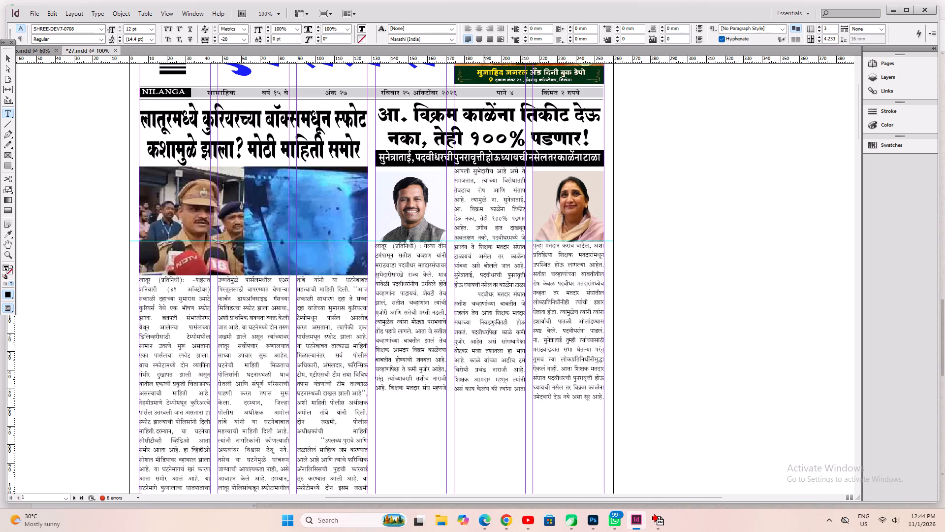
Tighten the tracking of a passage near the top of the ticket story's middle column and save the document.
left_click_drag(484, 192, 493, 279)
key("alt+Left")
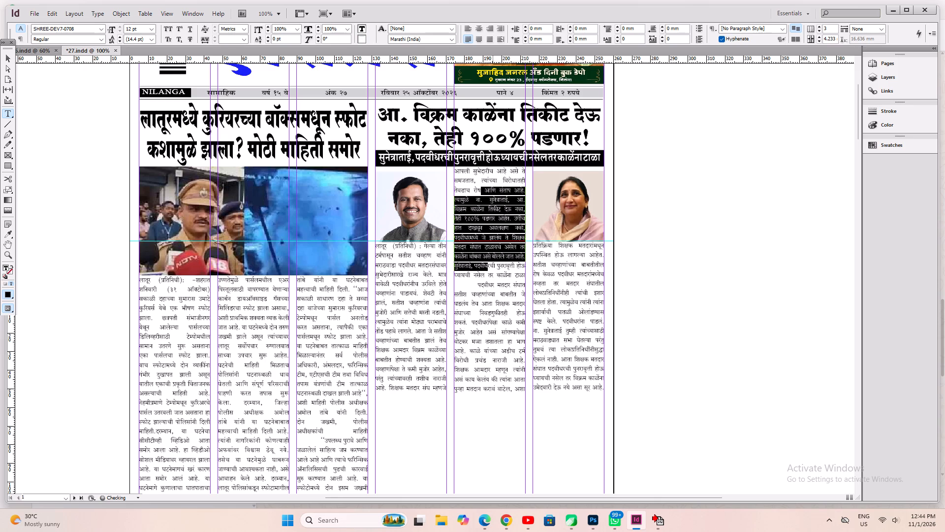
key("ctrl+s")
scroll(491, 282, "down", 4)
scroll(497, 257, "up", 3)
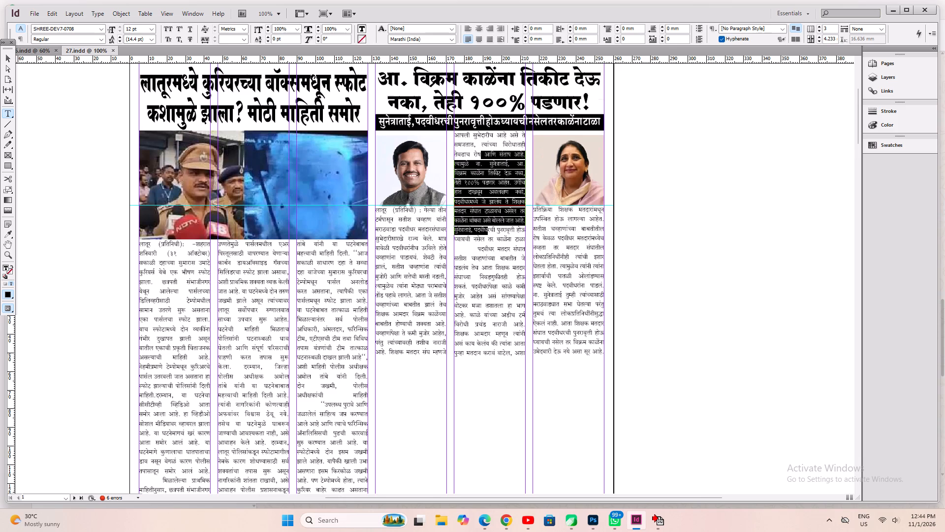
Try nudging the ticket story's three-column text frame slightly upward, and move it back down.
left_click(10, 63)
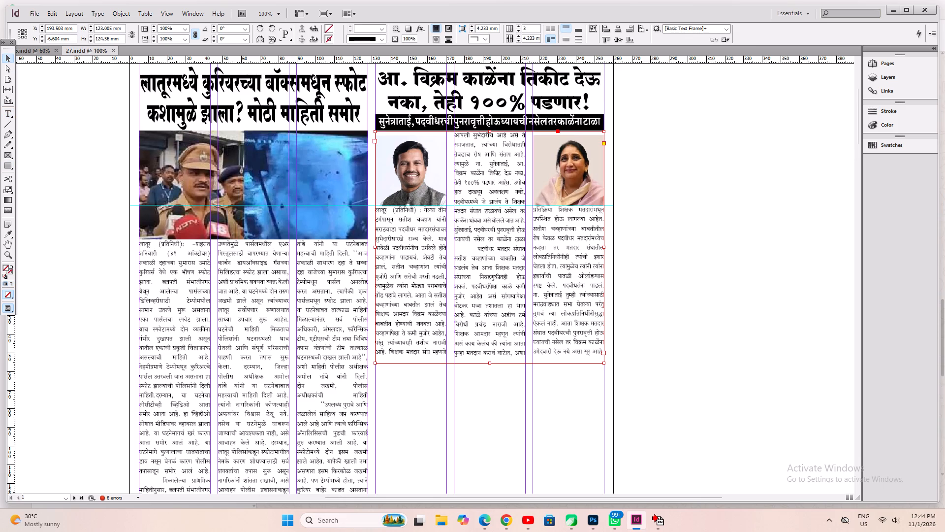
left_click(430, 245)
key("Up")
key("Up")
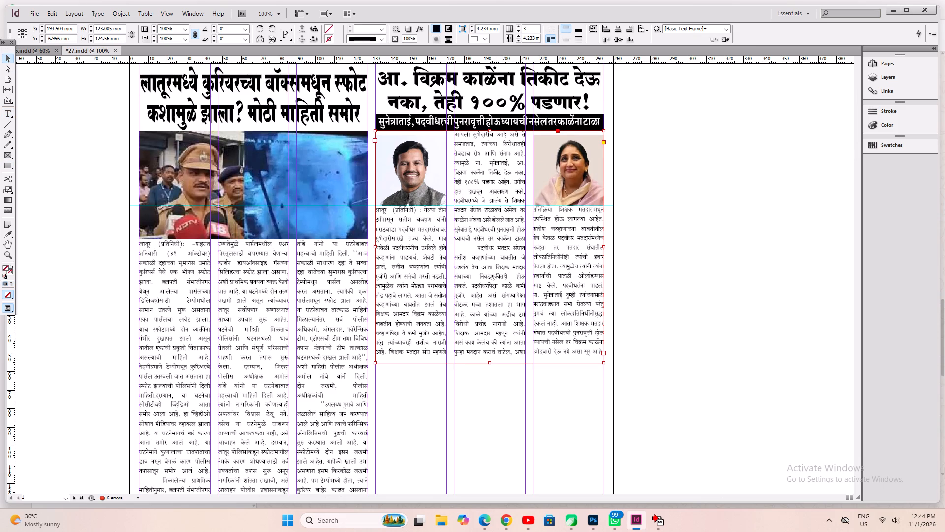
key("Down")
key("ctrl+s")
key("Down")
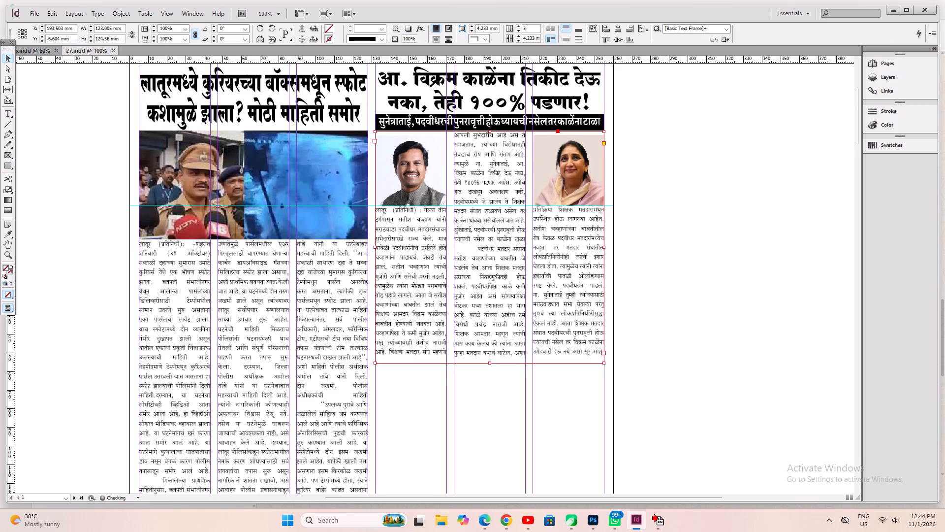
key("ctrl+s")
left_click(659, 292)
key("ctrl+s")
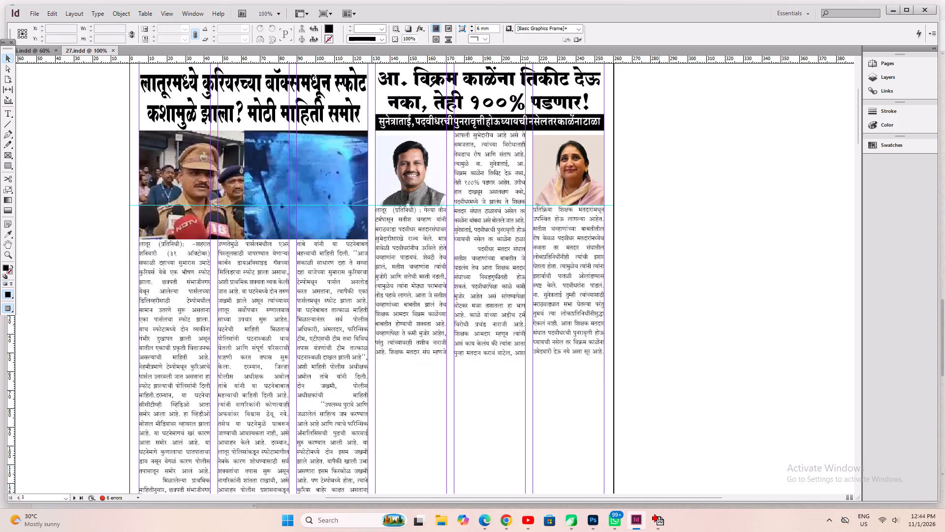
Nudge the woman's portrait in the ticket story's third column up to Y -48.758 mm and save the document.
left_click(659, 292, "ctrl")
left_click(587, 174, "ctrl")
key("Up")
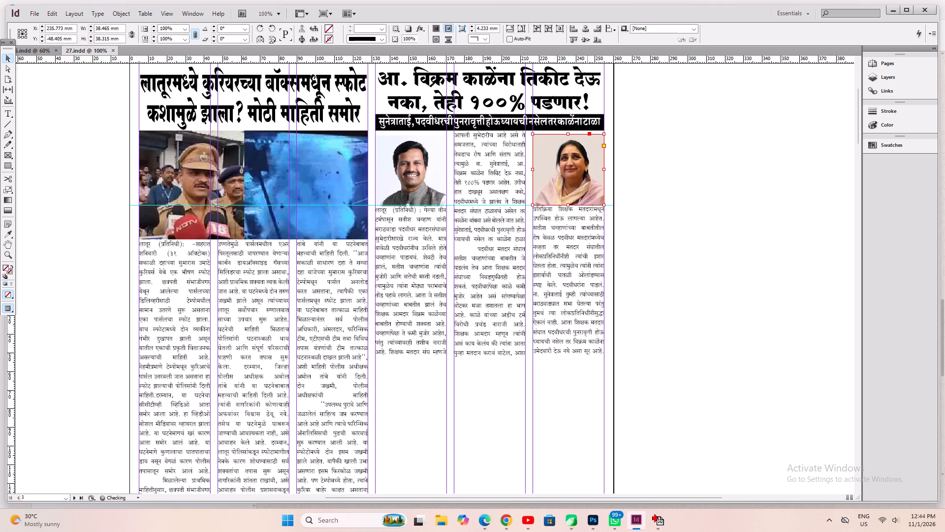
key("Up")
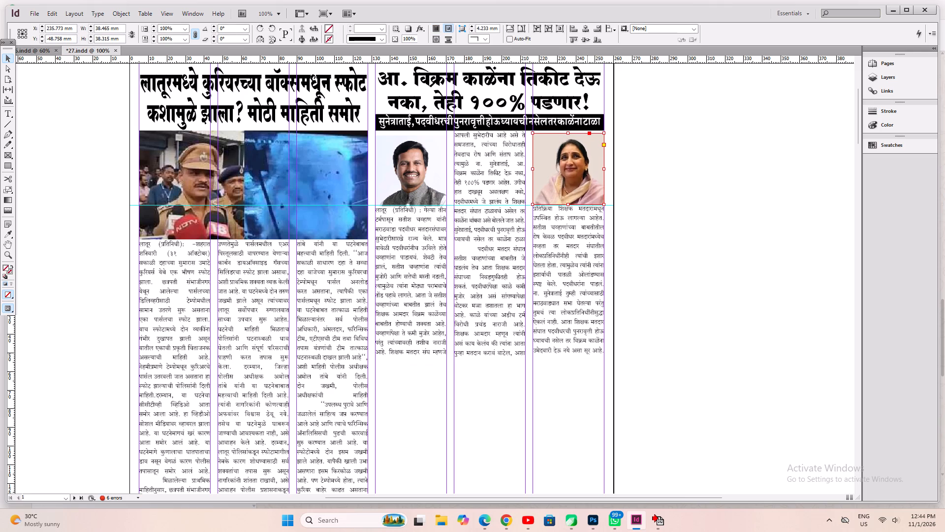
left_click(657, 245)
left_click(666, 348)
key("ctrl+a")
key("ctrl+s")
left_click(667, 360, "ctrl")
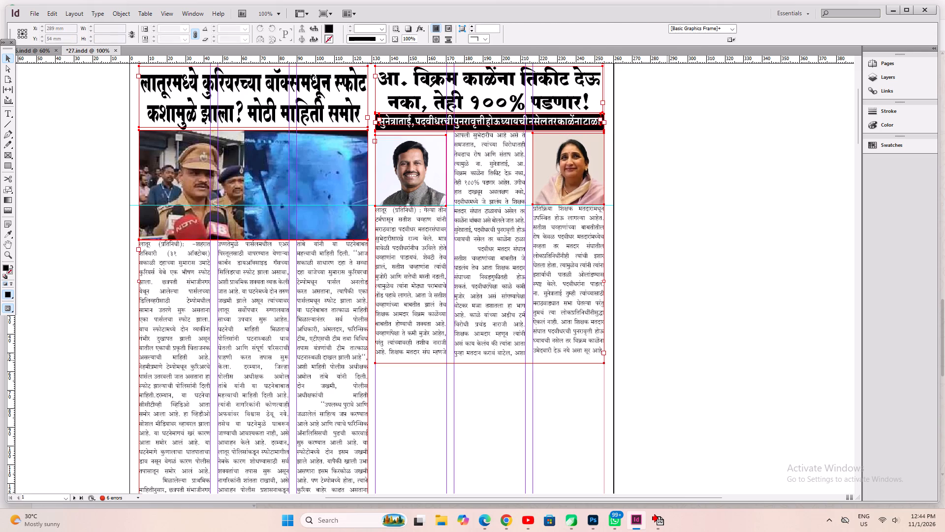
Copy the three-column body text frame of the Nilanga rain story from the other open document and return to 27.indd.
scroll(118, 213, "up", 3)
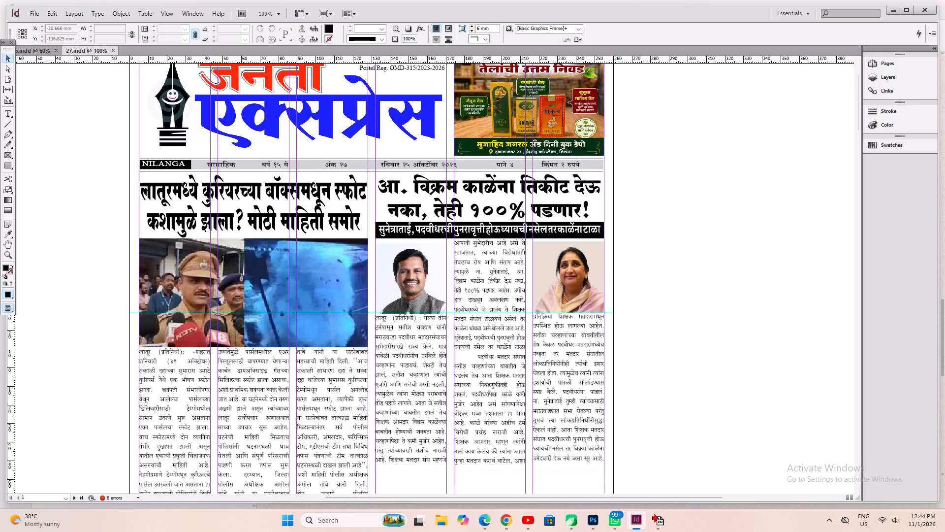
left_click(29, 45)
left_click(29, 51)
left_click(503, 369)
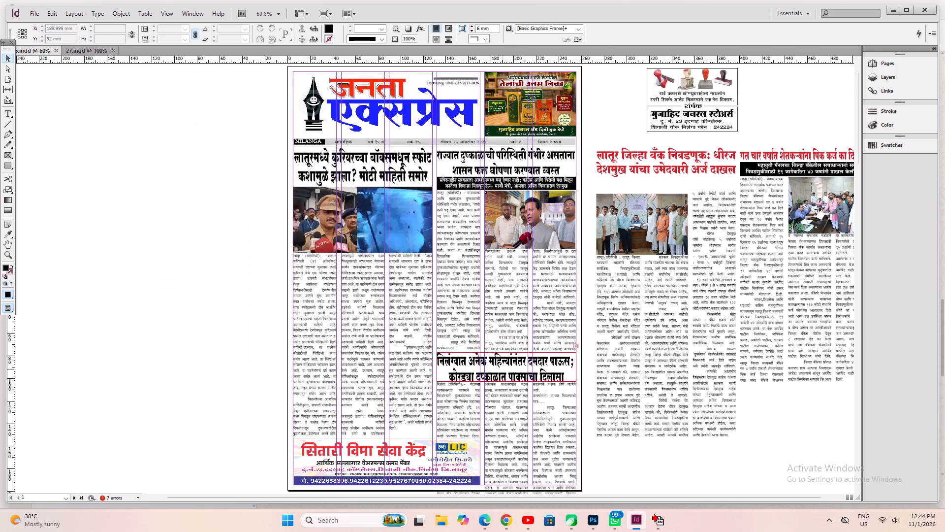
left_click(514, 419, "shift")
scroll(514, 419, "down", 4)
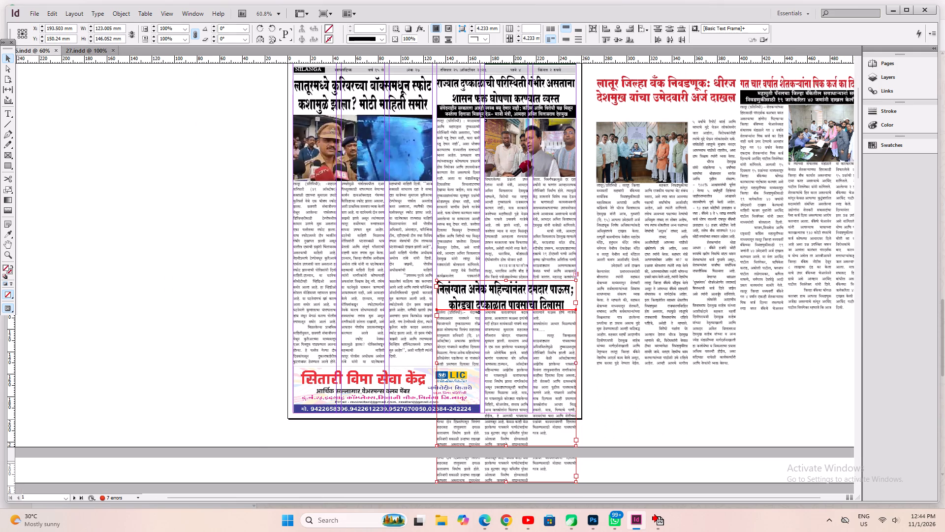
key("ctrl+c")
left_click(140, 261)
left_click(80, 45)
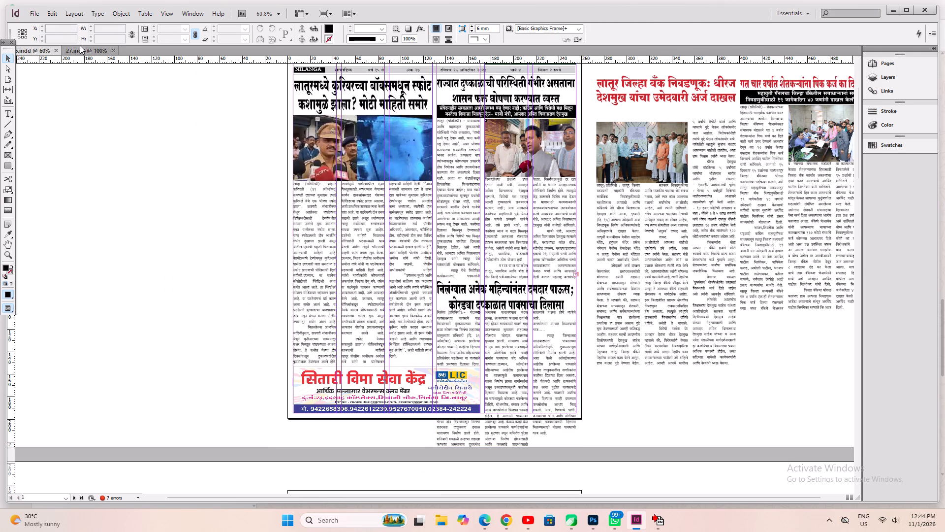
Paste the copied Nilanga rain story into 27.indd and place it directly below the ticket story, beside the LIC advertisement.
left_click(79, 49)
left_click(784, 271)
right_click(667, 186)
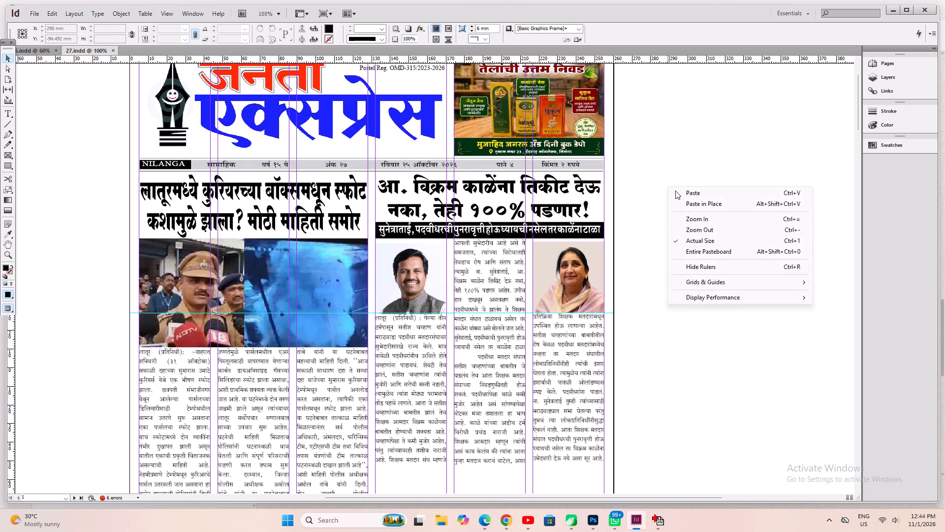
left_click(675, 191)
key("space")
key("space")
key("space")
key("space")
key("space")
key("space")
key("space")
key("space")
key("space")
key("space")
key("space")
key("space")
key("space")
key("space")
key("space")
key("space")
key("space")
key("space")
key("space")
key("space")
left_click_drag(788, 361, 632, 226)
left_click_drag(340, 229, 367, 280)
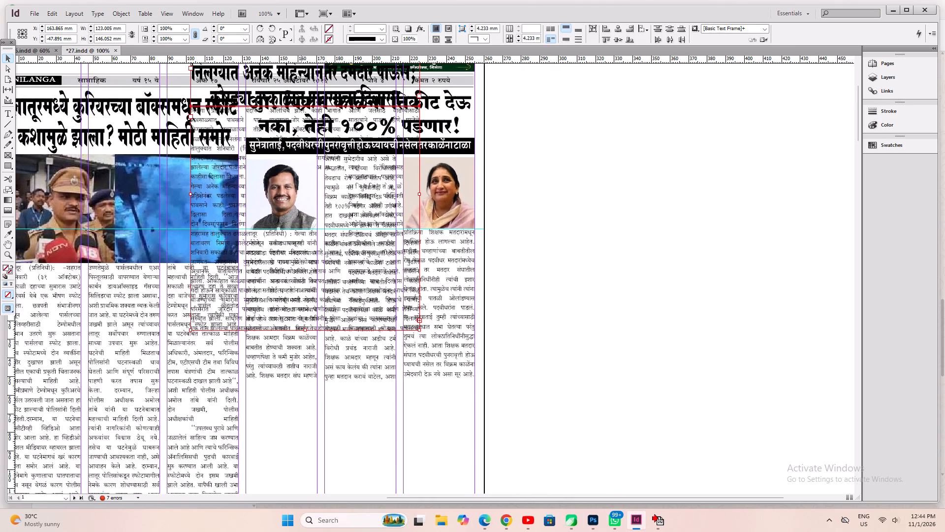
left_click_drag(290, 75, 347, 399)
scroll(364, 385, "down", 11)
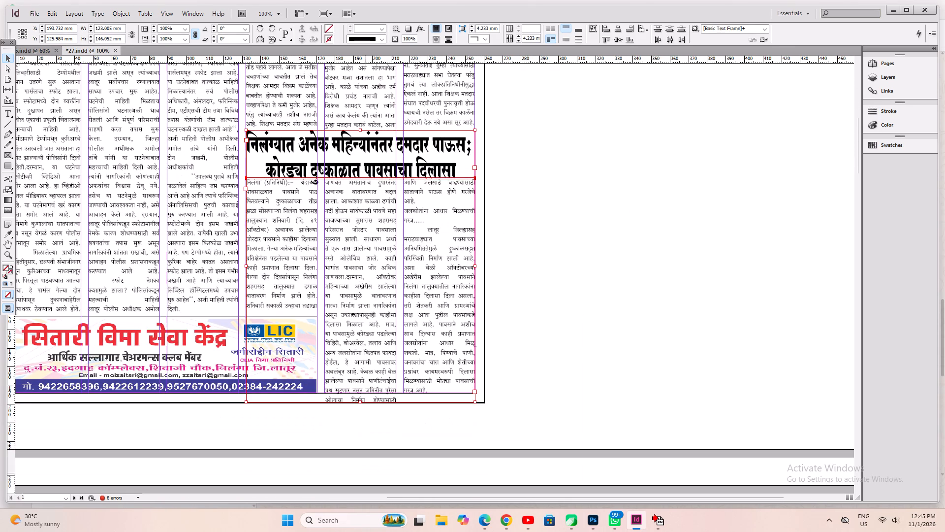
Nudge the pasted rain story's headline and body frames slightly upward to Y 124.925 mm.
key("Up")
key("Down")
key("Down")
key("Up")
key("Up")
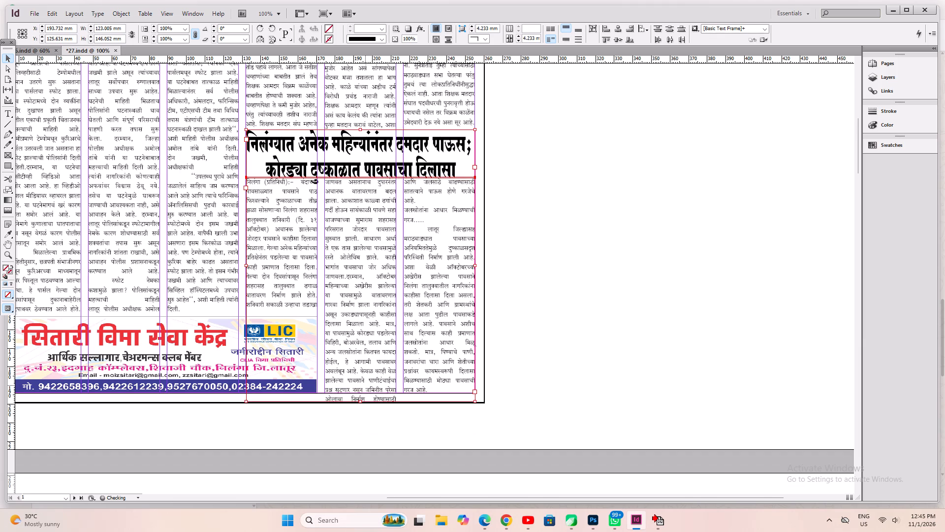
key("Up")
key("Up")
key("Up")
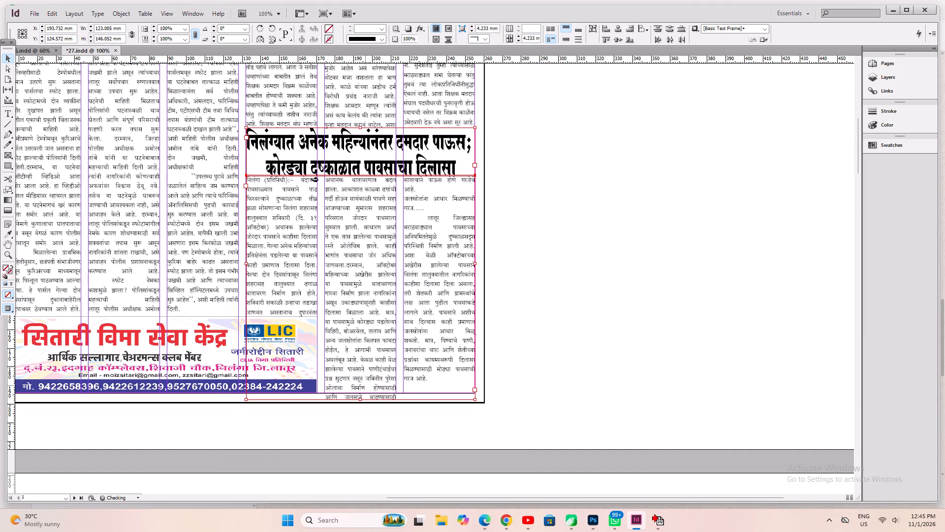
key("Down")
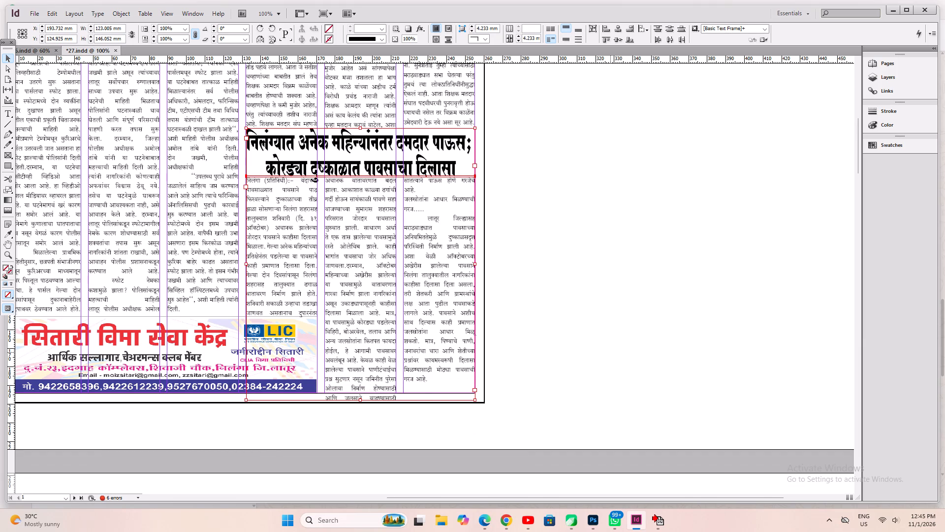
left_click(625, 332)
Shorten the rain story's three-column body frame so its lower edge meets the page's bottom margin.
left_click(399, 299)
left_click_drag(360, 401, 361, 394)
left_click(532, 359)
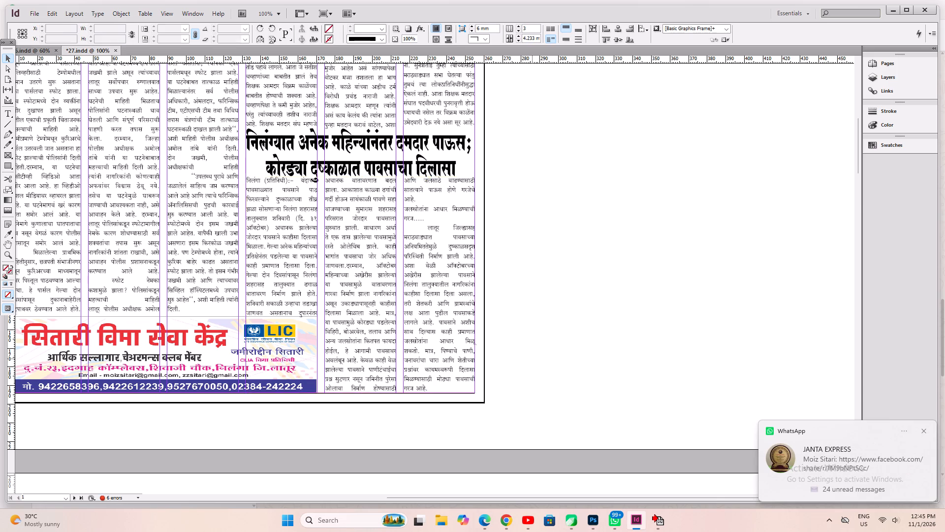
Trim the top and bottom edges of the rain story's headline frame to a height of 22.616 mm.
scroll(532, 359, "up", 1)
left_click(360, 205, "ctrl")
key("ctrl+2")
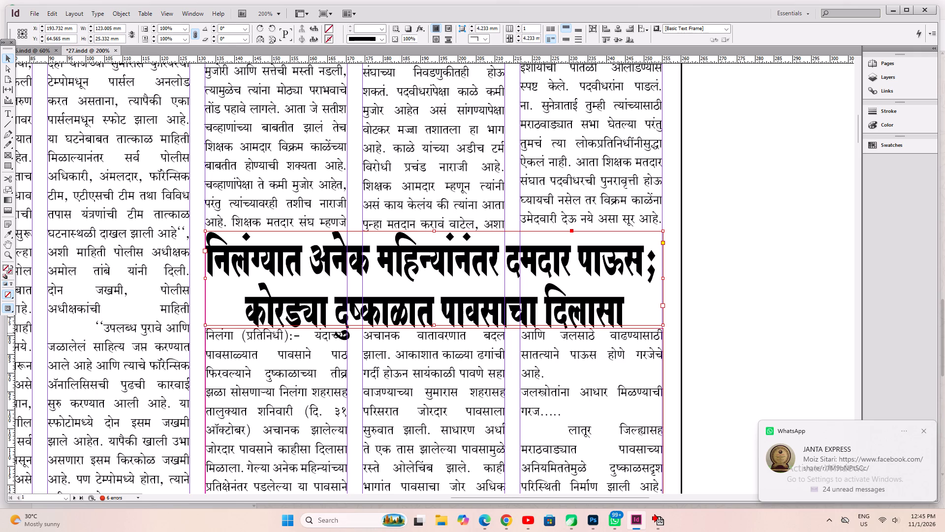
left_click(436, 325, "ctrl")
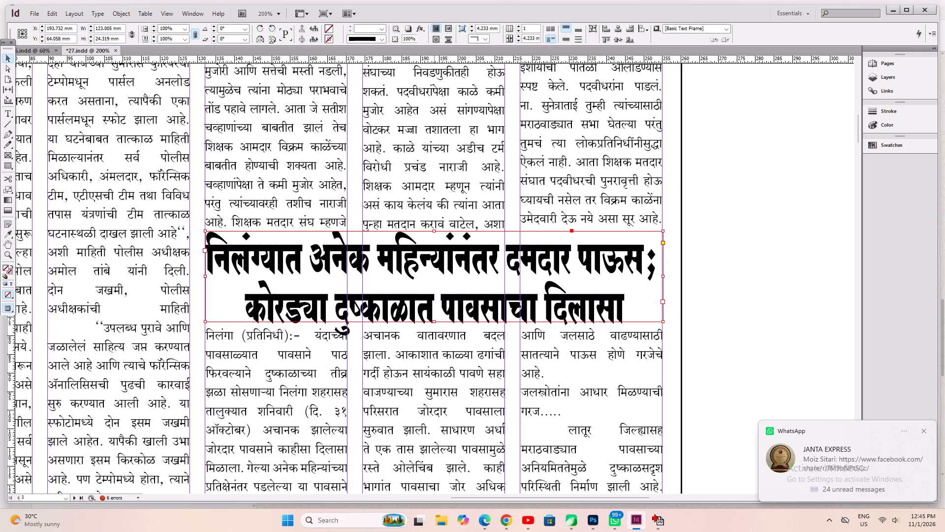
left_click_drag(435, 230, 435, 237, "ctrl")
double_click(740, 316)
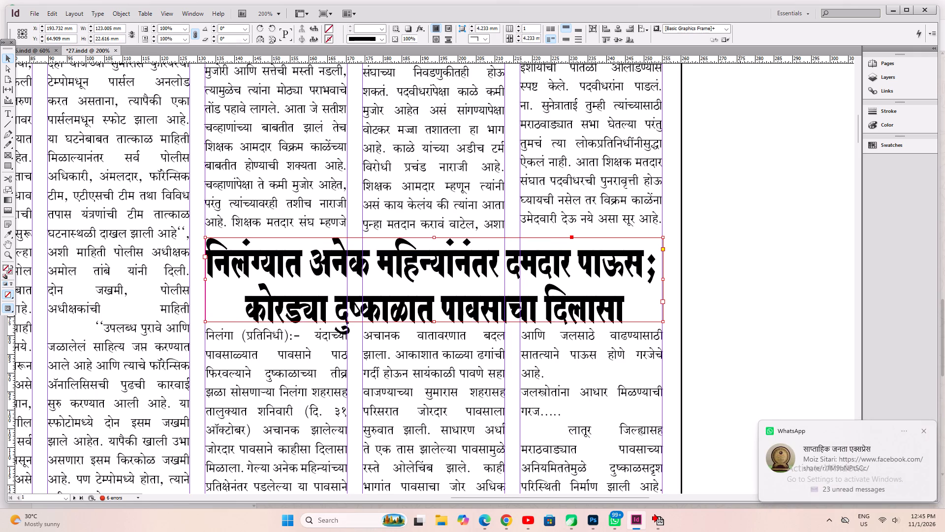
Draw a 1 pt horizontal line about 123 mm long between the ticket story and the rain story's headline.
left_click(9, 124)
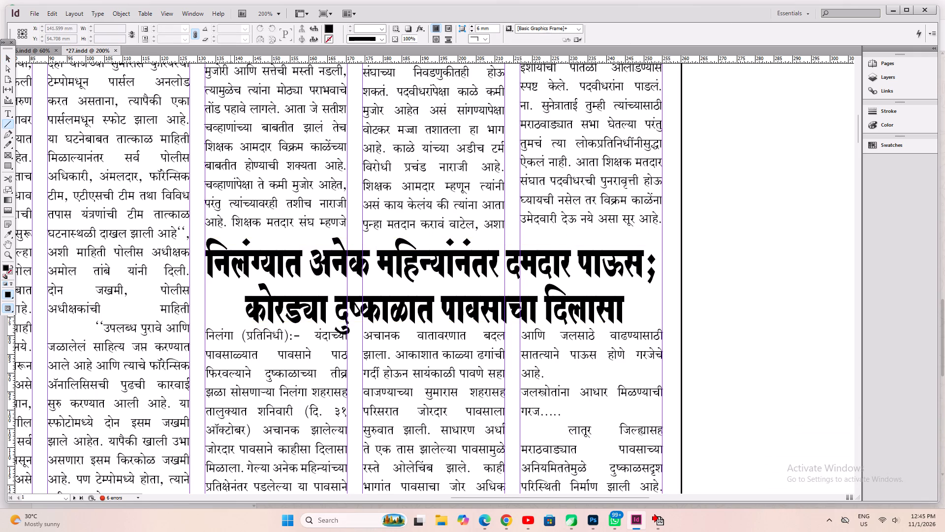
left_click_drag(203, 232, 663, 321, "shift")
left_click(379, 29)
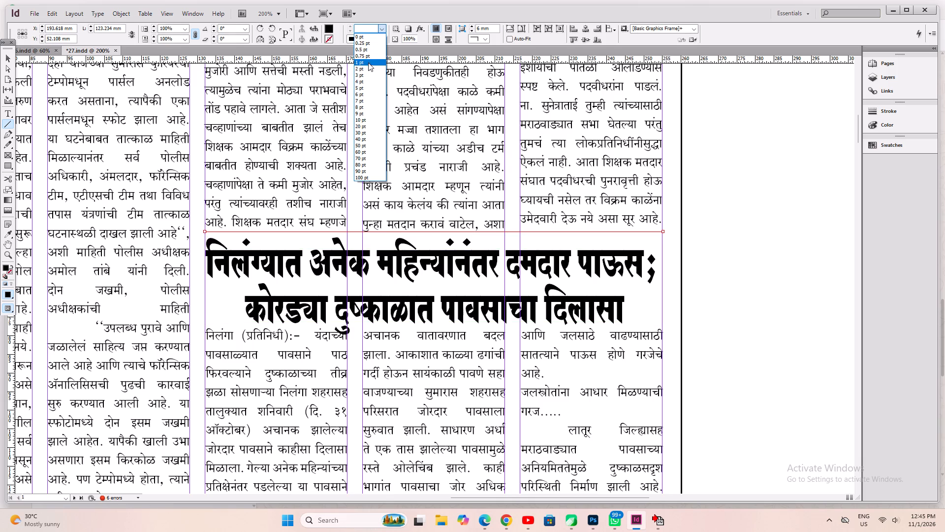
left_click(368, 63)
Nudge the dividing line above the rain headline down to Y 52.461 mm and save the document.
left_click(9, 60)
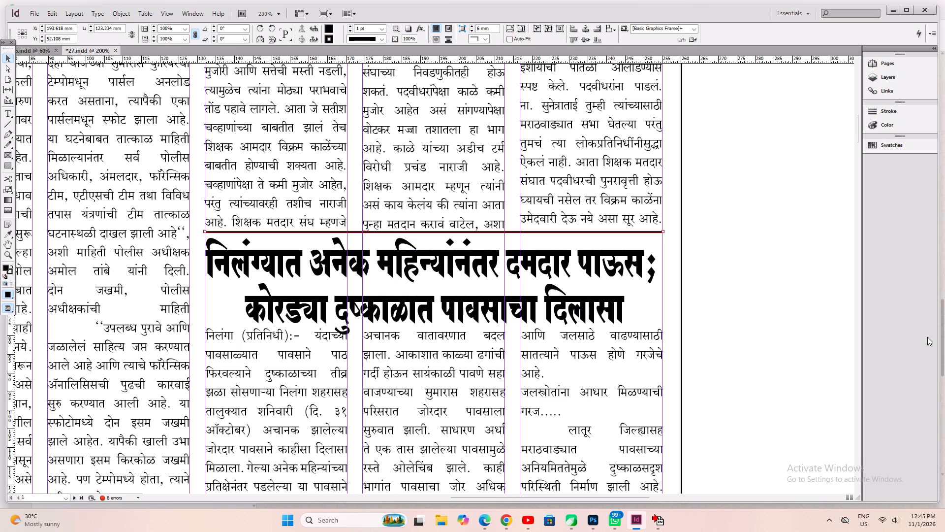
key("Down")
key("Down")
key("Up")
key("ctrl+s")
Select all objects on the front page and save the document.
key("ctrl+0")
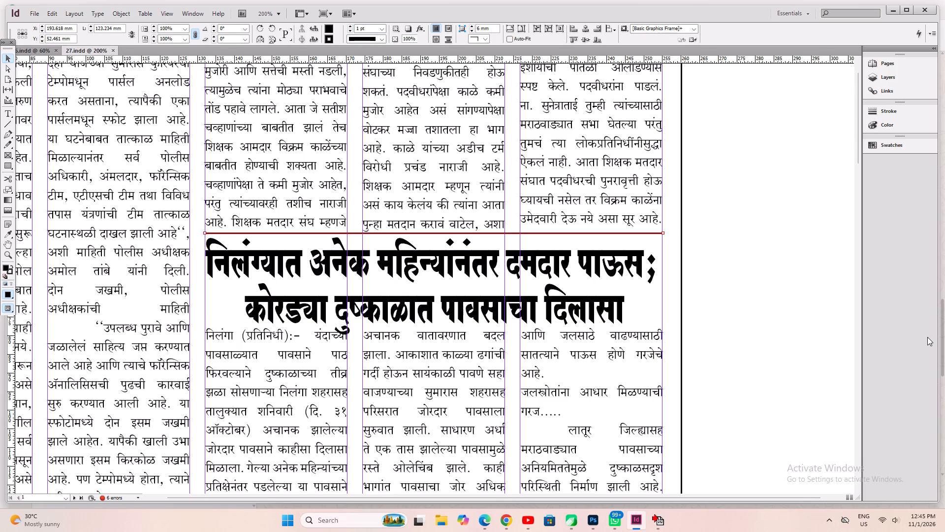
key("ctrl+a")
key("ctrl+s")
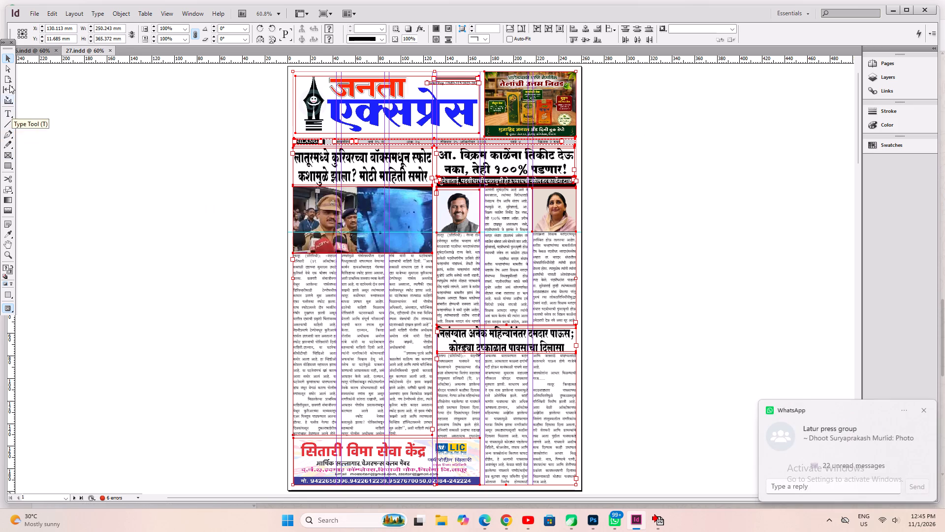
left_click(6, 67)
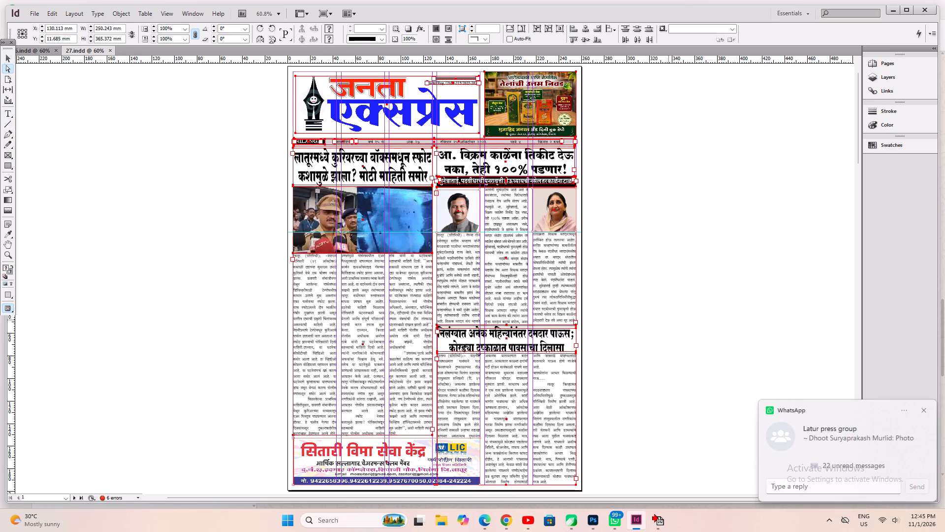
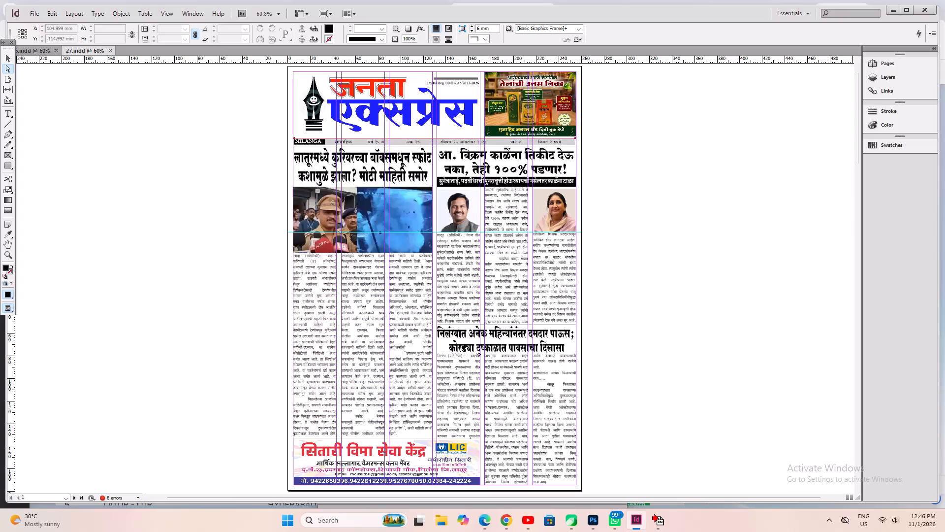
Change the issue number in the masthead's dateline strip to अंक २८.
left_click(110, 233)
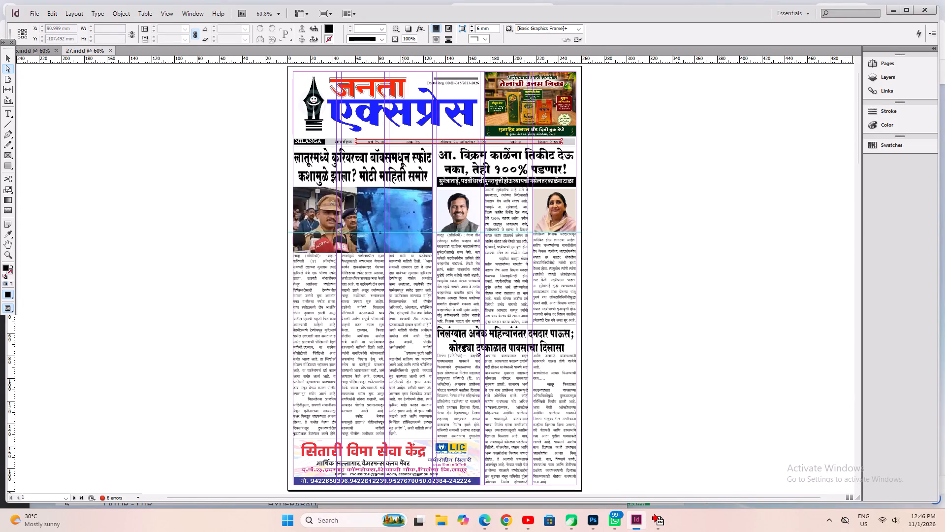
left_click(403, 141)
key("ctrl+2")
left_click(8, 119)
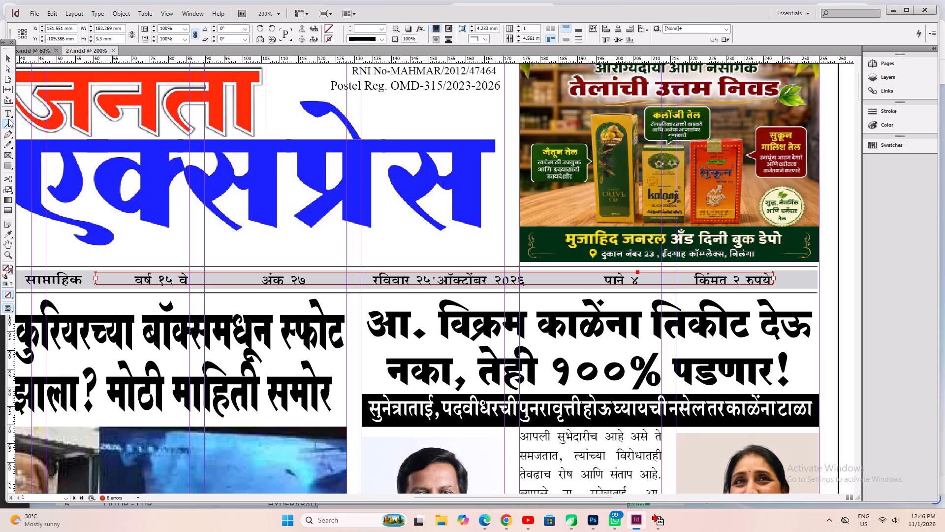
left_click(7, 113)
left_click_drag(298, 282, 302, 284)
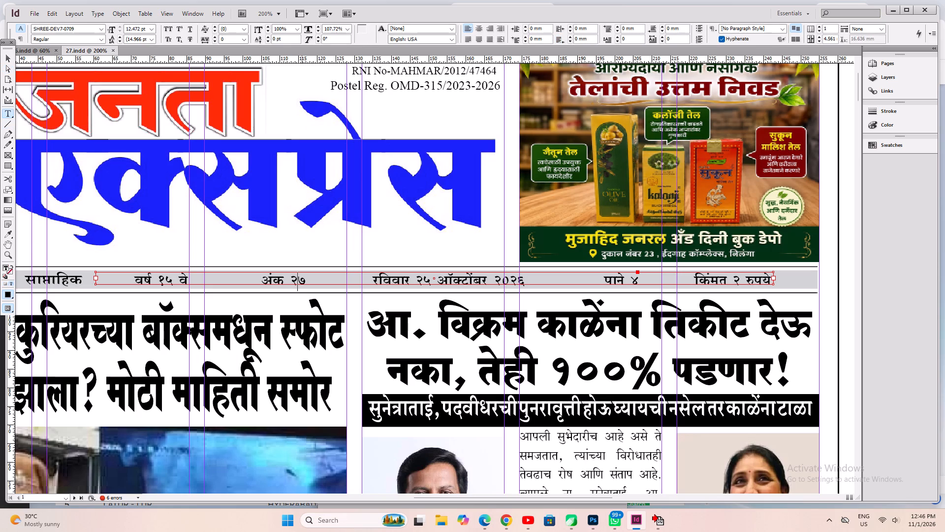
left_click_drag(302, 284, 304, 286)
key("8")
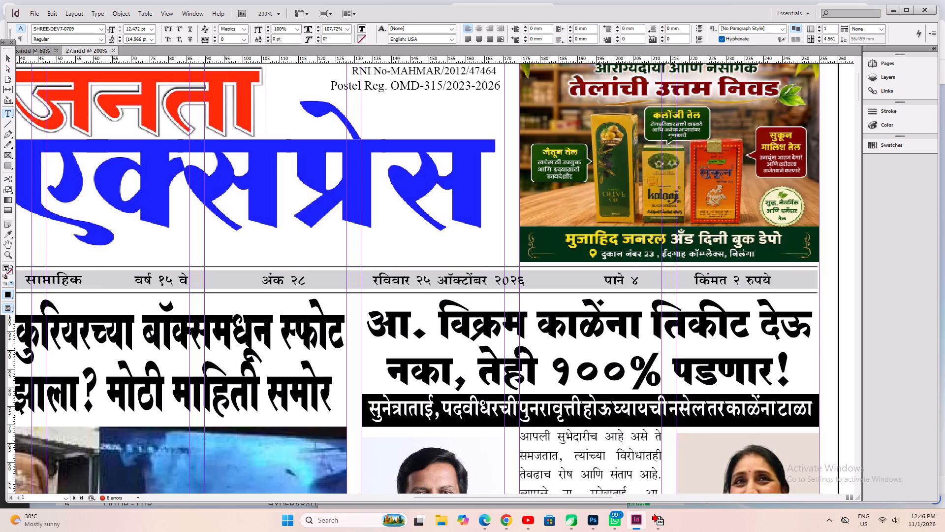
Set the day of the month after रविवार in the dateline strip to ०१.
left_click(398, 282)
key("Right")
key("Right")
key("Right")
key("Right")
key("Left")
key("shift+Right")
key("shift+Right")
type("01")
Delete the month name ऑक्टोंबर from the dateline strip and try typing a replacement in its place.
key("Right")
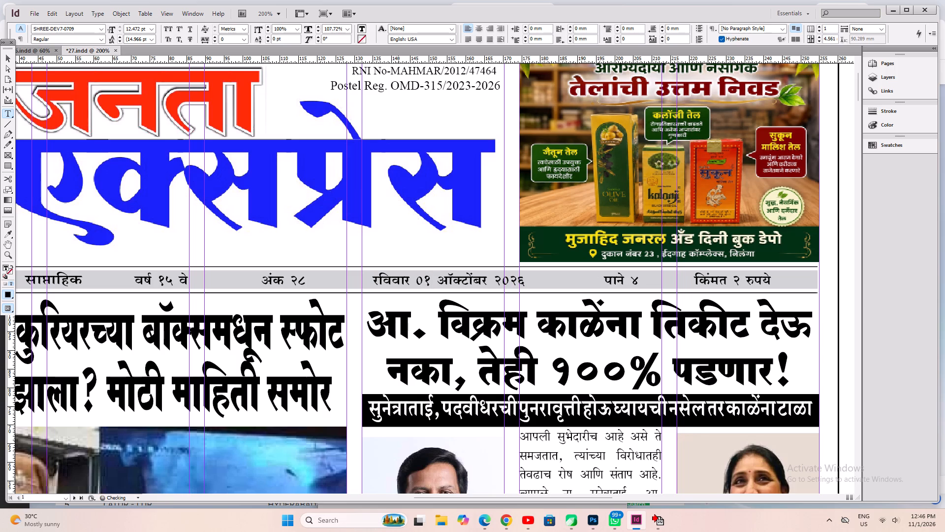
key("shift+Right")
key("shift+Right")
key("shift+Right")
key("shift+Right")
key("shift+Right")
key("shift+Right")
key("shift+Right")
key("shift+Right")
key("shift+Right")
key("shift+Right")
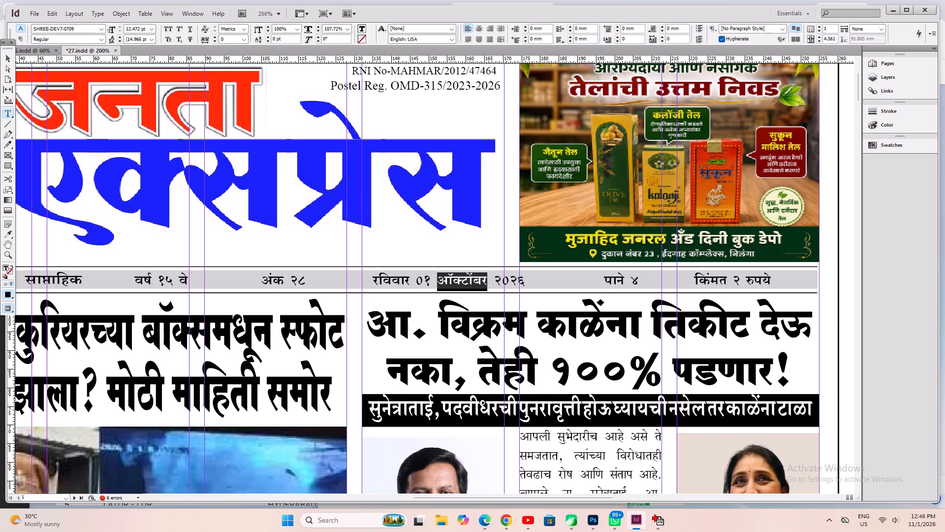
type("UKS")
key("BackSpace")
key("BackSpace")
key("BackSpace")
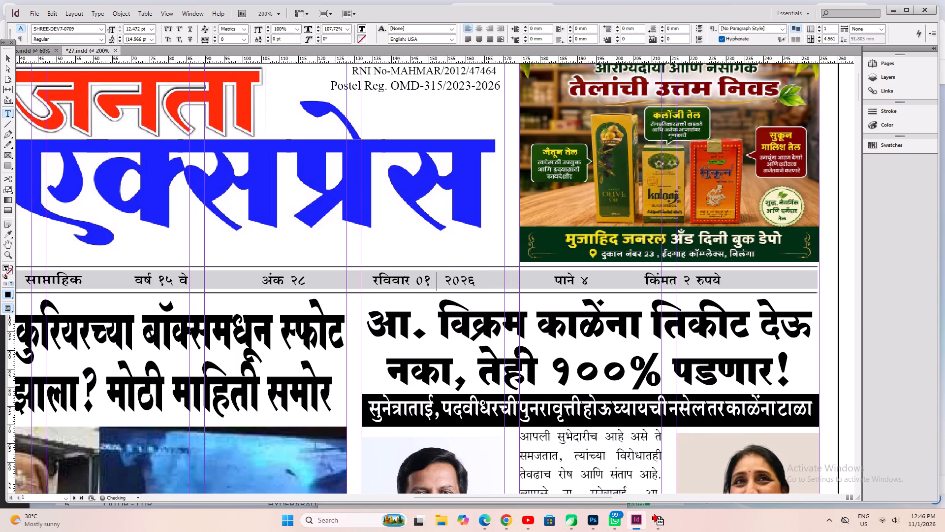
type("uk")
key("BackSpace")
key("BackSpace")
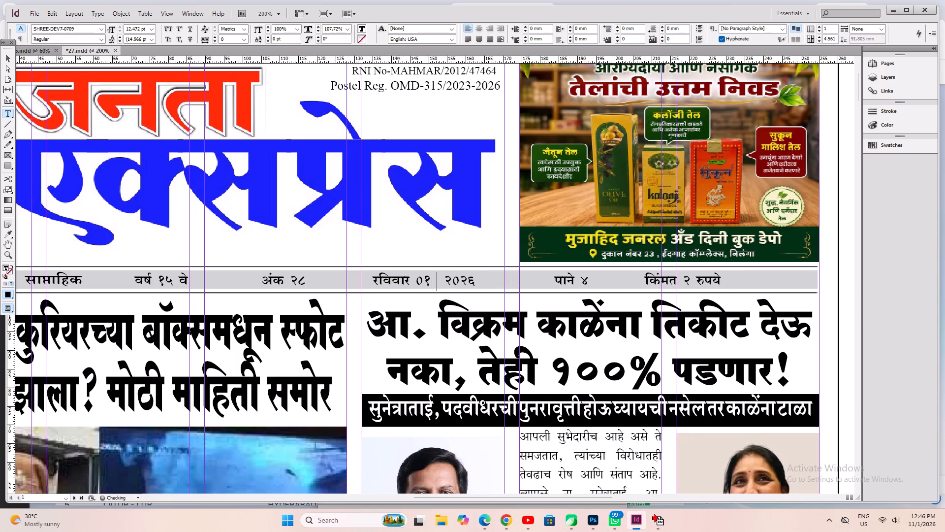
Show the hidden background programs in the Windows notification area.
left_click(824, 522)
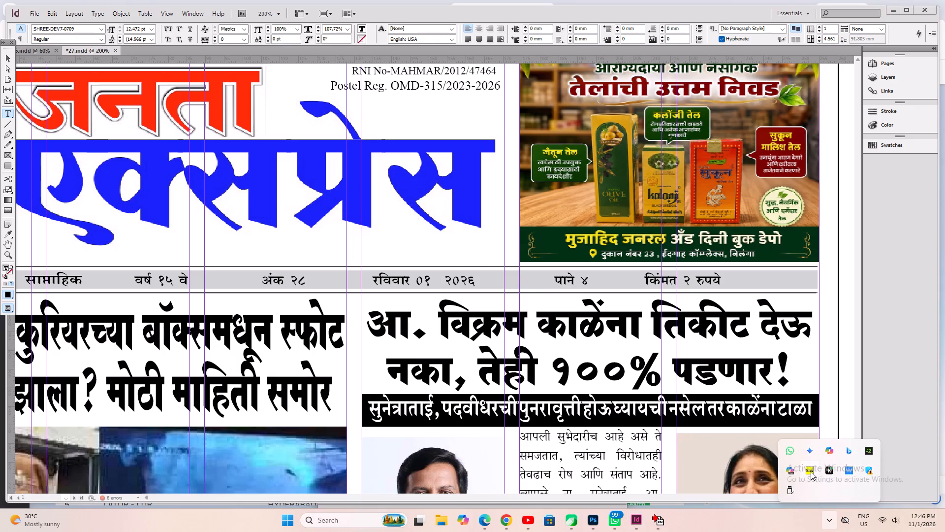
Open the Shree-Lipi keyboard handler and change its font layout to Shree-Lipi 7.0.
double_click(811, 471)
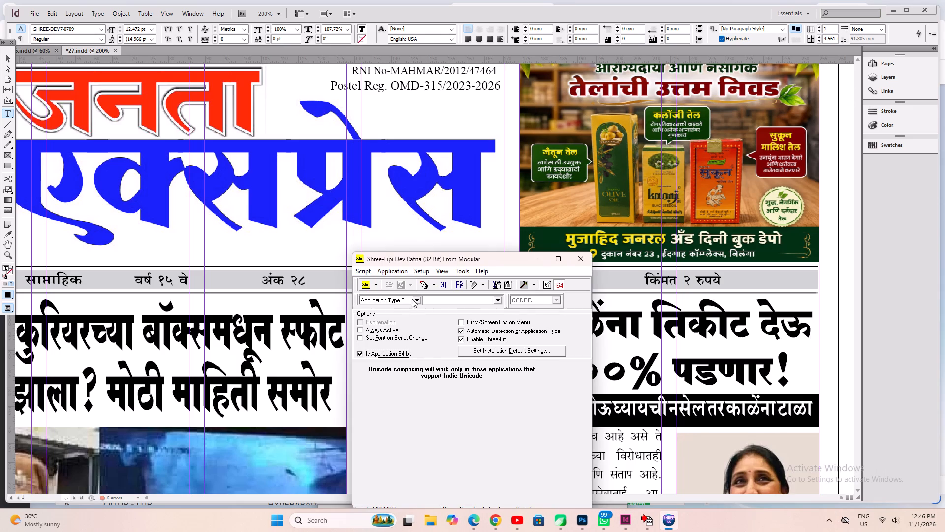
left_click(423, 268)
left_click(424, 280)
left_click(400, 253)
left_click(420, 272)
left_click(424, 277)
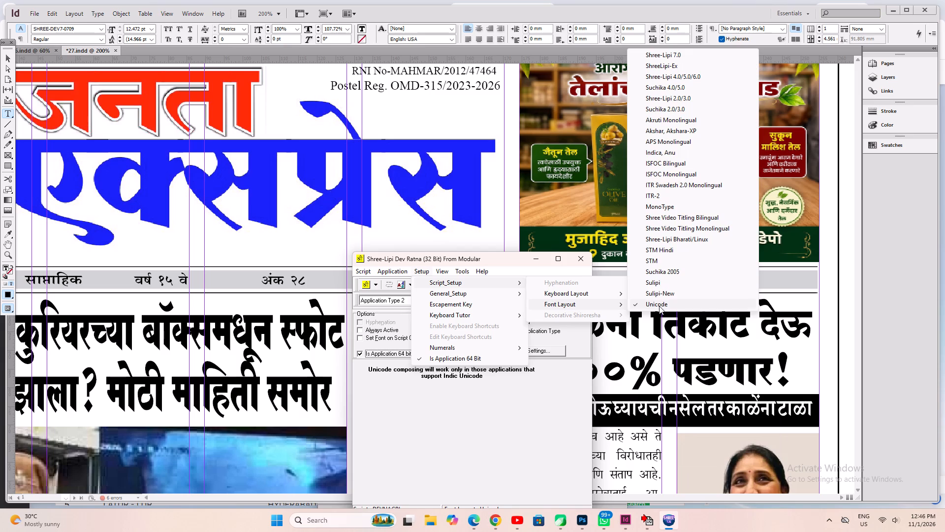
left_click(653, 59)
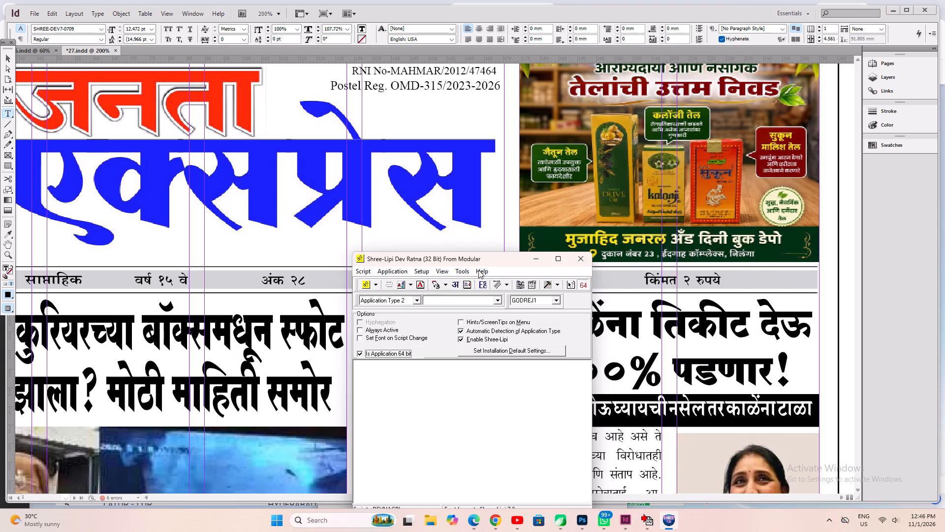
left_click(477, 263)
left_click(543, 262)
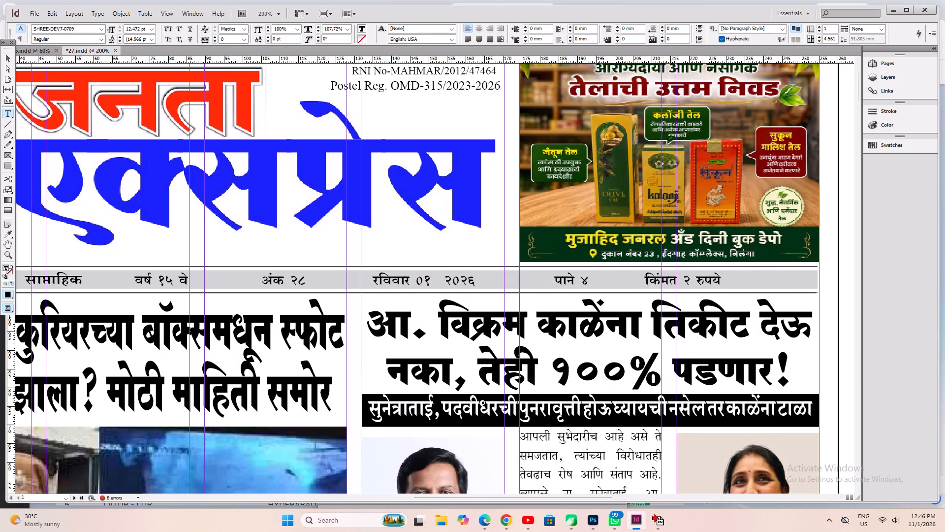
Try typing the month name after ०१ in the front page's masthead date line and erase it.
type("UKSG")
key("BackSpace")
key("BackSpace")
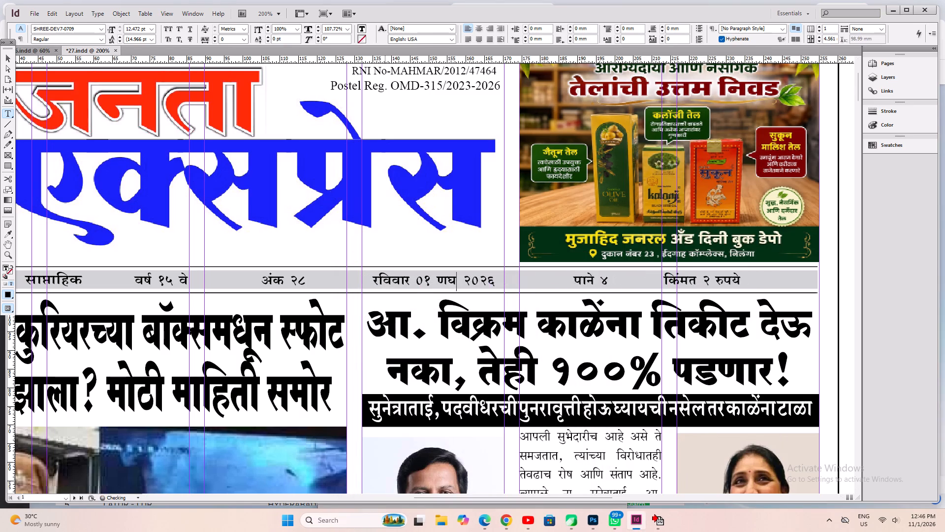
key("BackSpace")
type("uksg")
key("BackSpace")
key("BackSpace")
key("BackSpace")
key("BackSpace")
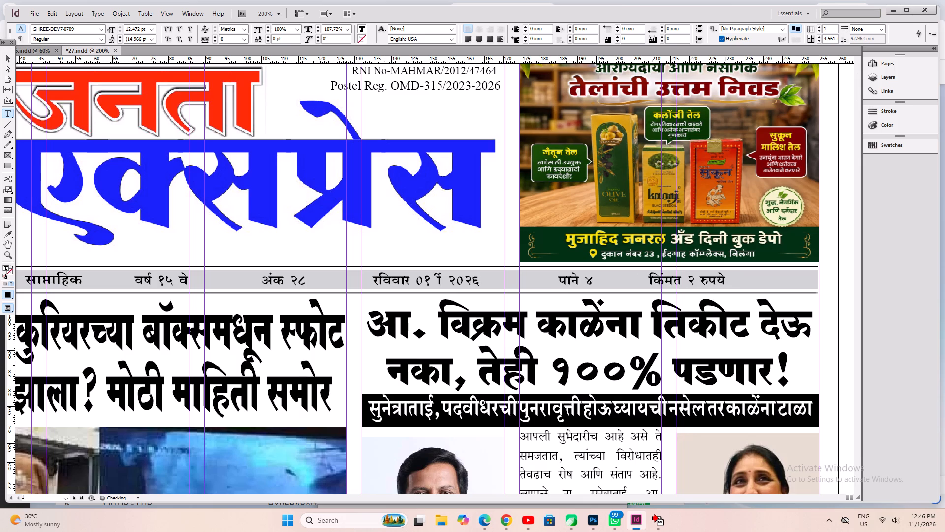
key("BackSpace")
Turn off the 64-bit application option in the Shree-Lipi keyboard handler and return to 27.indd.
left_click(828, 521)
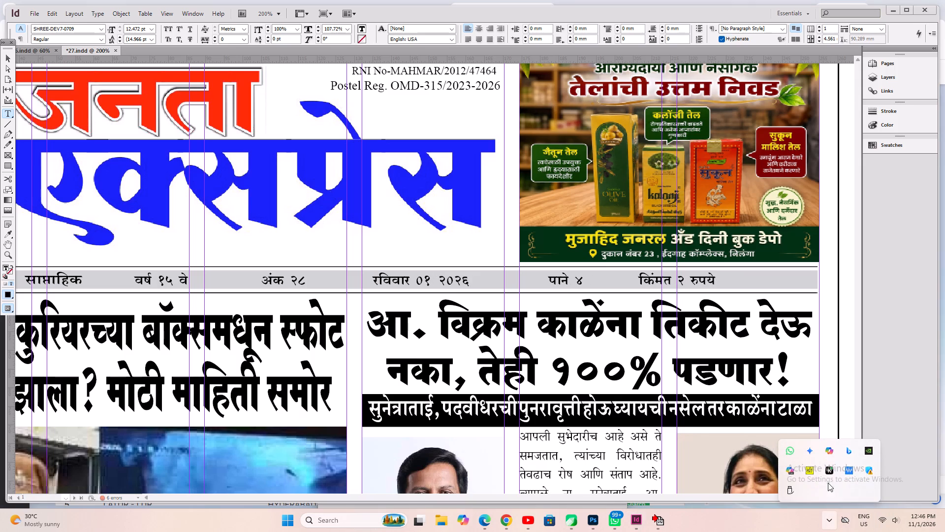
double_click(814, 471)
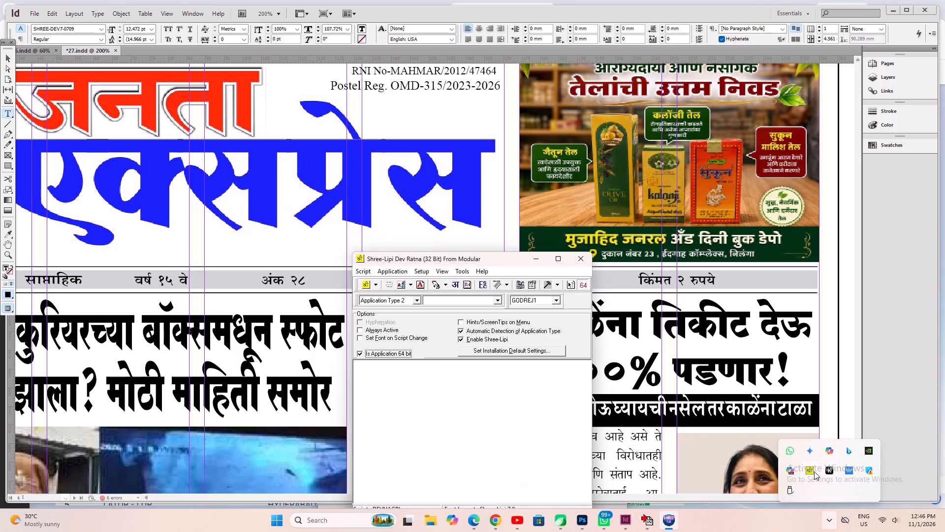
left_click(403, 356)
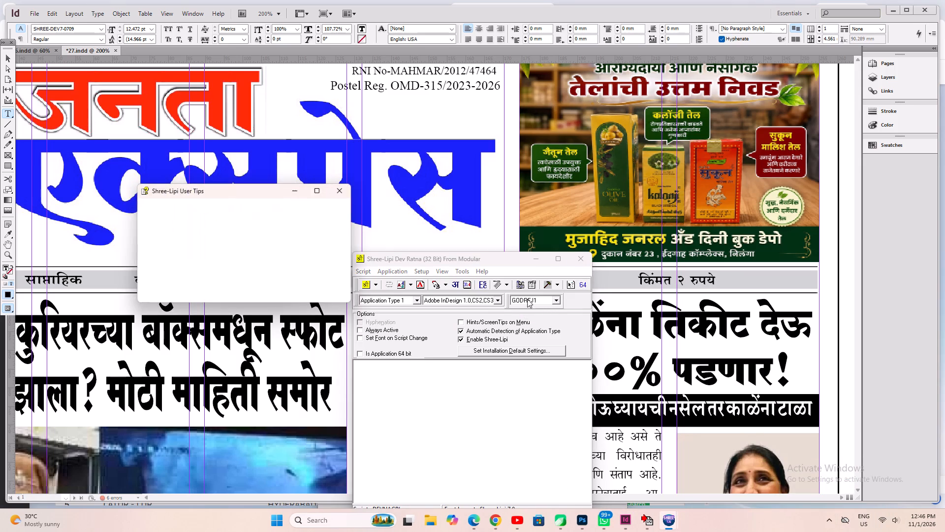
left_click(536, 260)
Insert the month नोव्हेंबर between ०१ and २०२६ in the front page's masthead date line and copy the full date.
key("space")
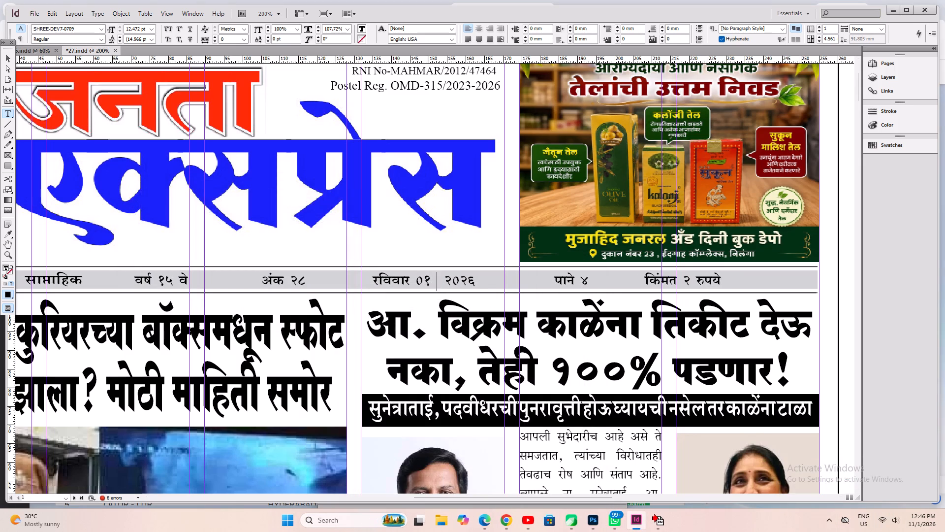
type("UKSGO`G")
key("BackSpace")
key("BackSpace")
key("BackSpace")
key("BackSpace")
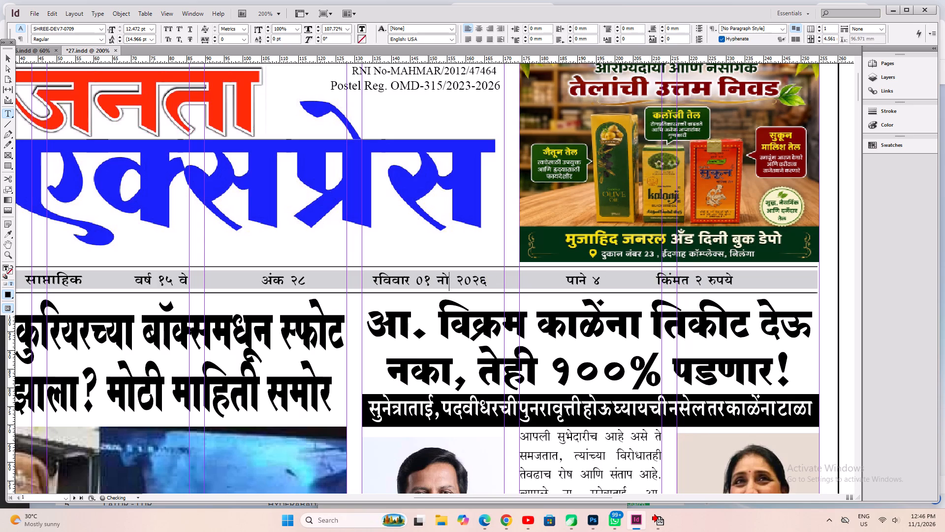
type("O`GSACJ")
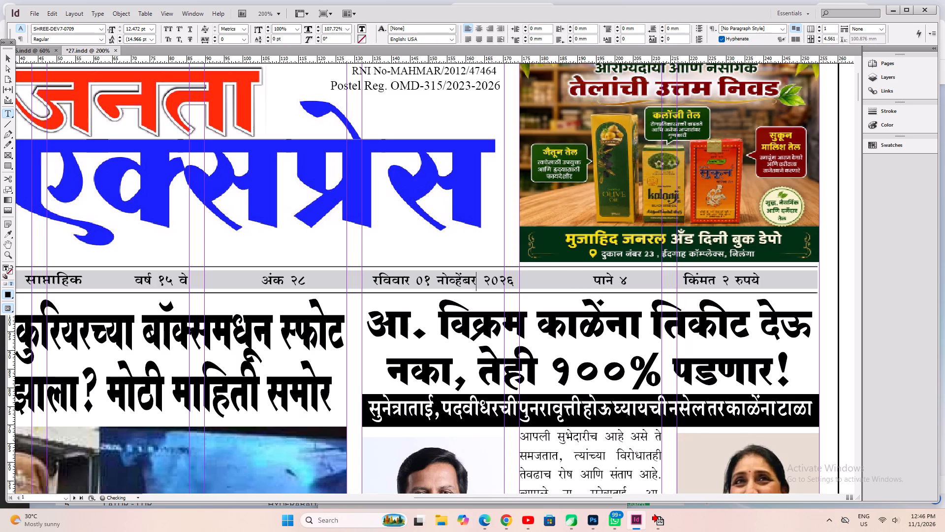
key("Right")
key("Right")
key("BackSpace")
key("space")
key("Right")
key("Right")
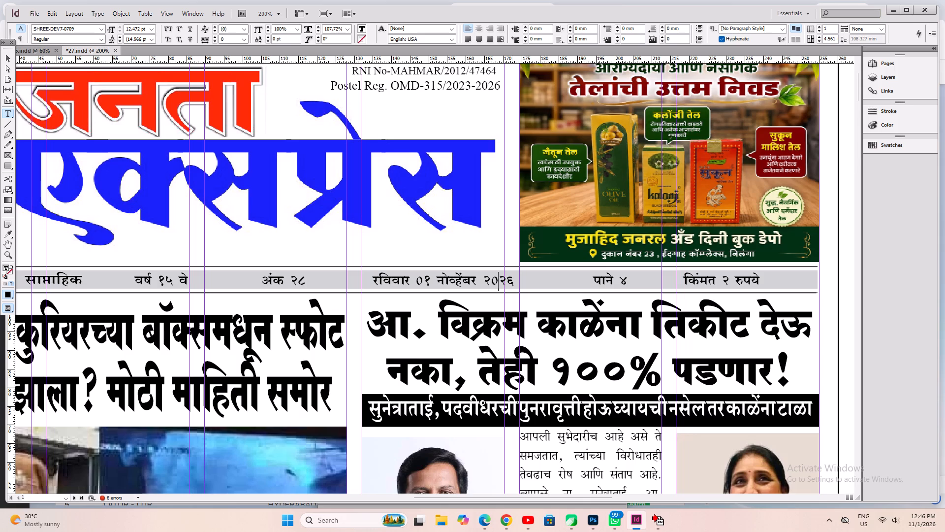
left_click_drag(515, 286, 375, 289)
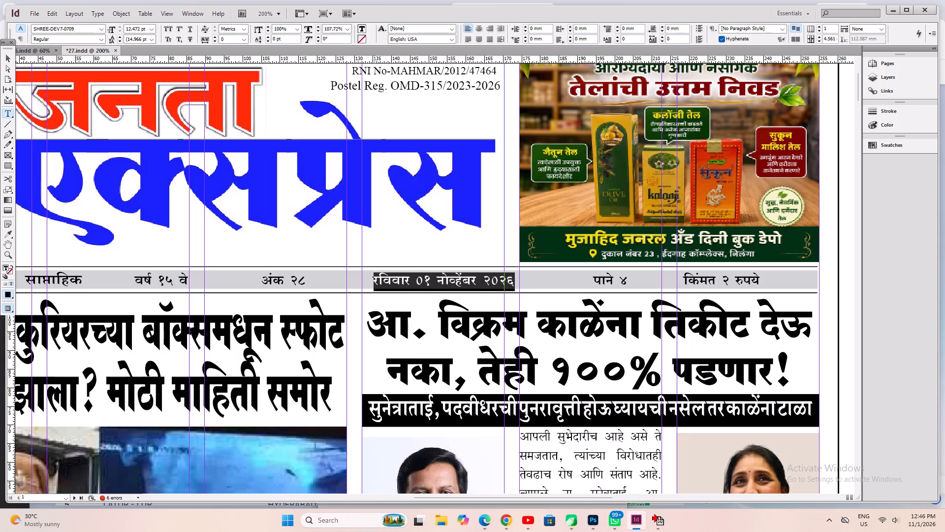
key("ctrl+c")
Set the day in page 2's black header bar date to ०१.
key("ctrl+0")
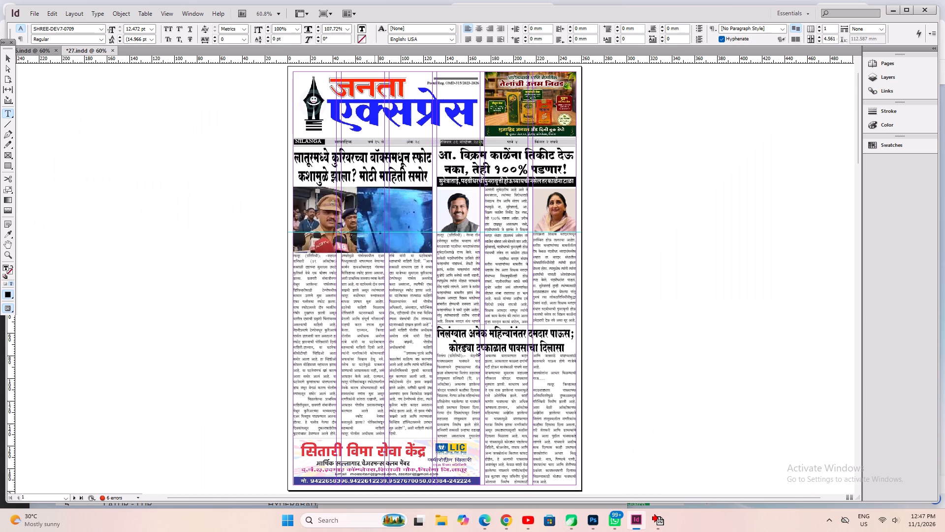
scroll(374, 289, "down", 10)
left_click(540, 394)
key("ctrl+2")
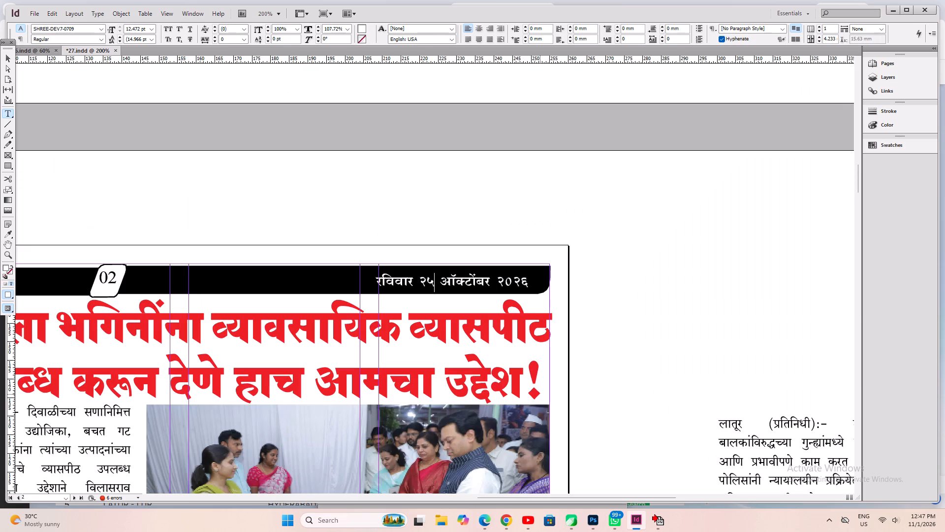
key("Left")
key("Left")
key("shift+Right")
key("shift+Right")
type("01")
Replace the month in page 2's header date with नोव्हेंबर.
key("Right")
key("shift+Right")
key("shift+Right")
key("shift+Right")
key("shift+Right")
key("shift+Right")
key("shift+Right")
key("shift+Right")
key("shift+Right")
key("shift+Right")
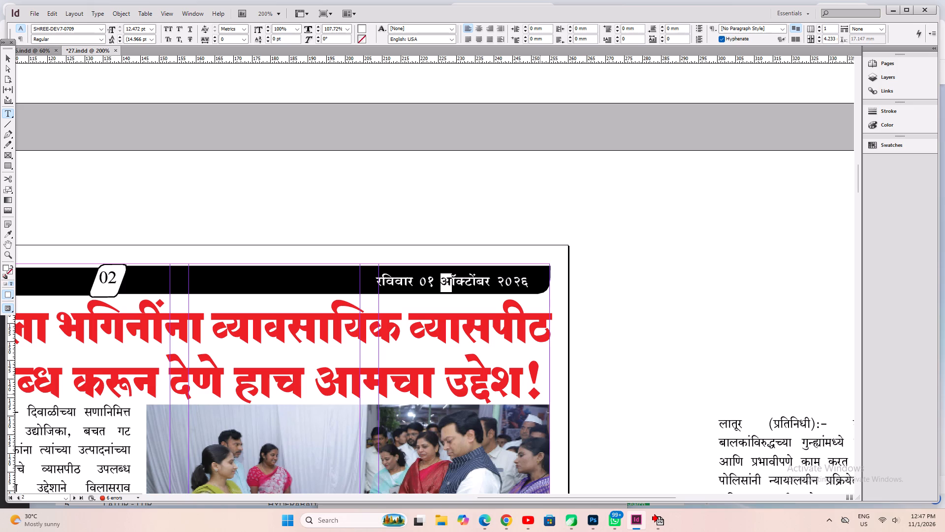
key("shift+Right")
type("UKSGO")
key("BackSpace")
key("BackSpace")
type("O`GSACJ")
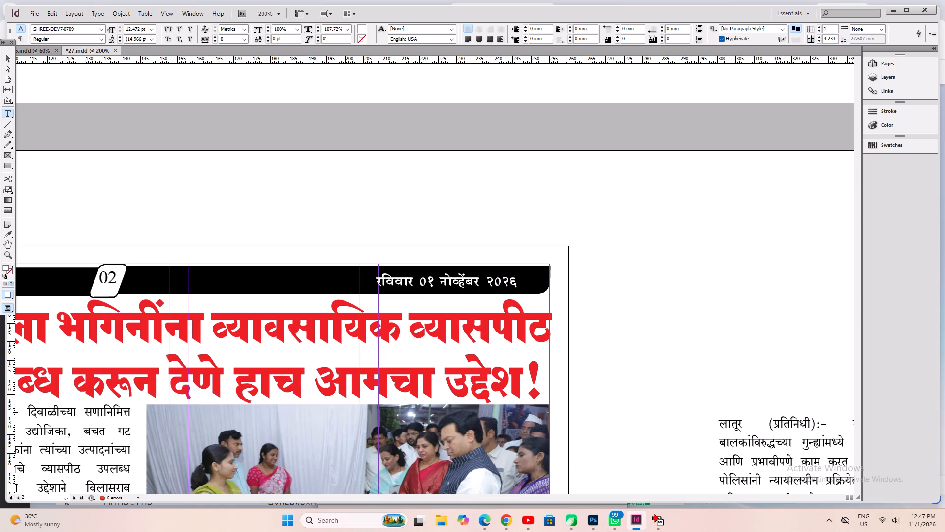
key("Right")
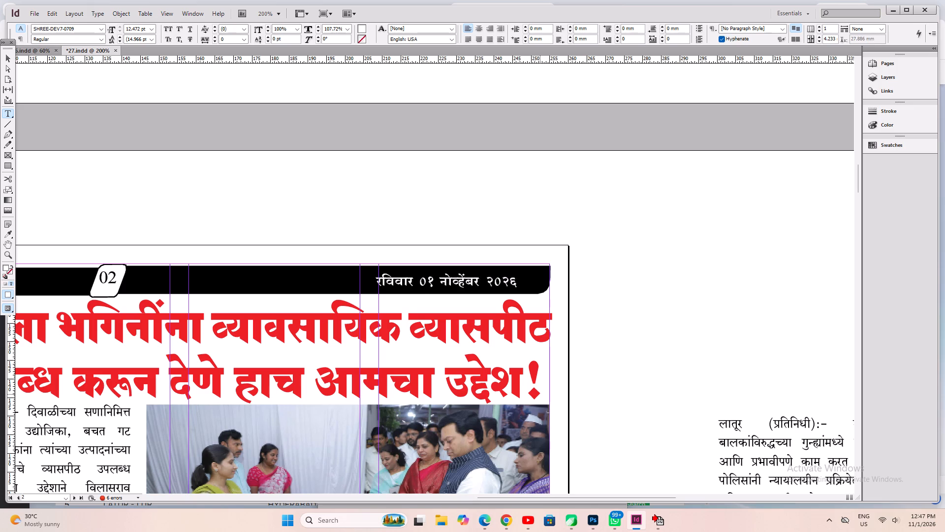
Copy page 2's full header date and paste it over the header dates of pages 3 and 4.
key("ctrl+a")
key("ctrl+c")
key("ctrl+0")
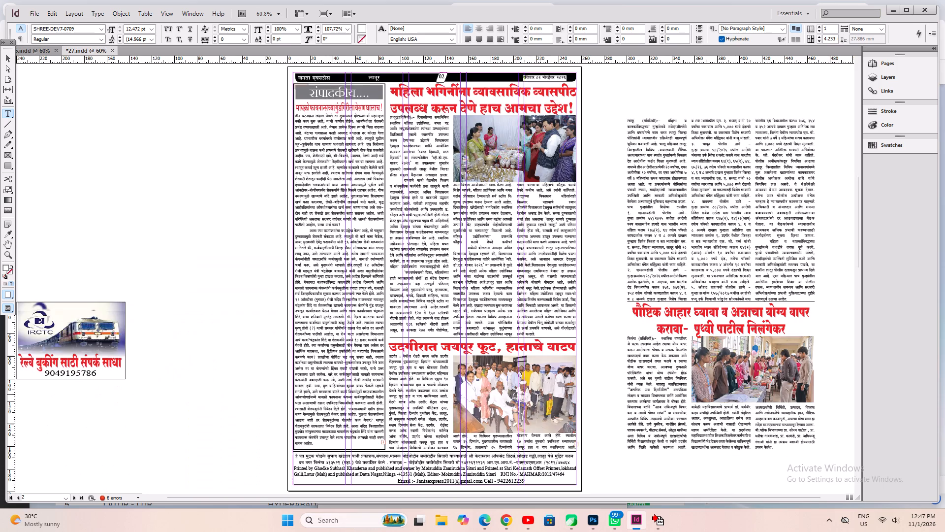
scroll(563, 400, "down", 8)
left_click(536, 429)
key("ctrl+a")
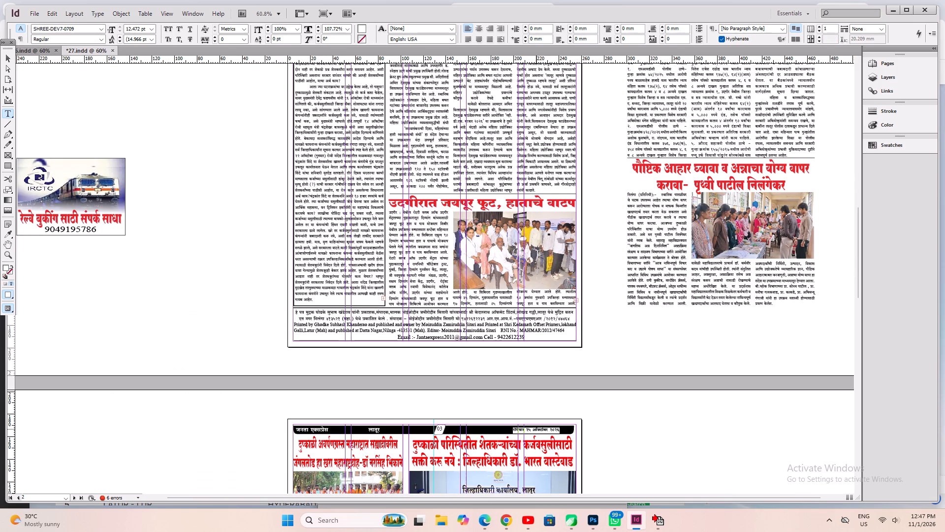
key("ctrl+v")
scroll(536, 437, "down", 15)
left_click(535, 457)
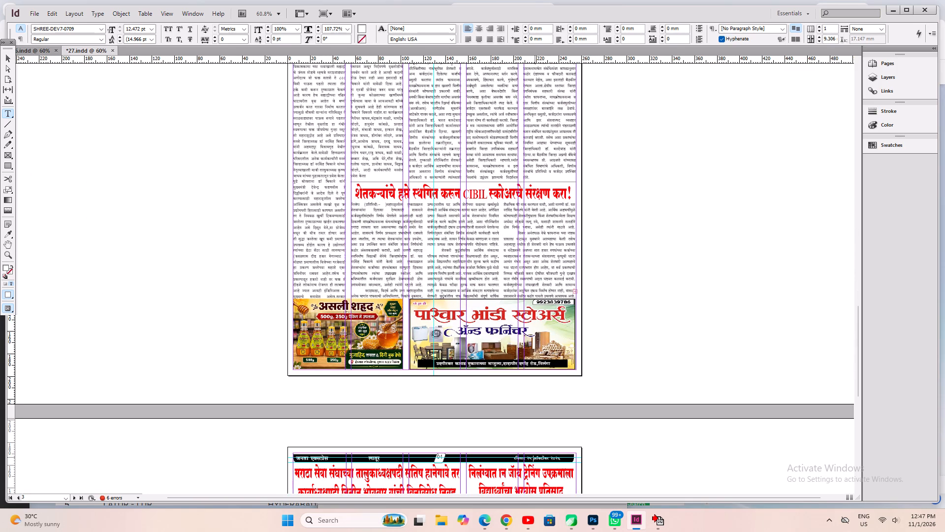
key("ctrl+a")
key("ctrl+v")
Export all pages to the Desktop as janta.pdf in Adobe PDF (Print) format with the High Quality Print preset.
scroll(535, 457, "down", 18)
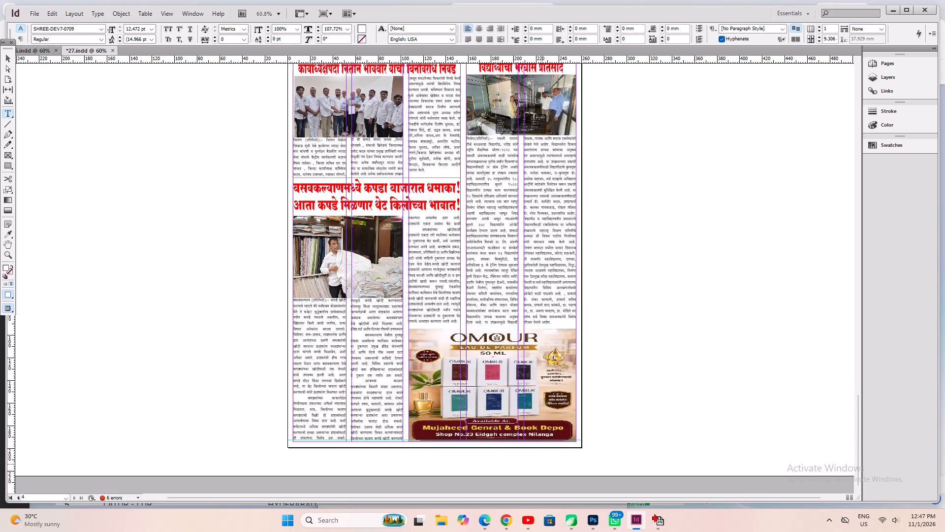
scroll(482, 426, "up", 19)
key("ctrl+e")
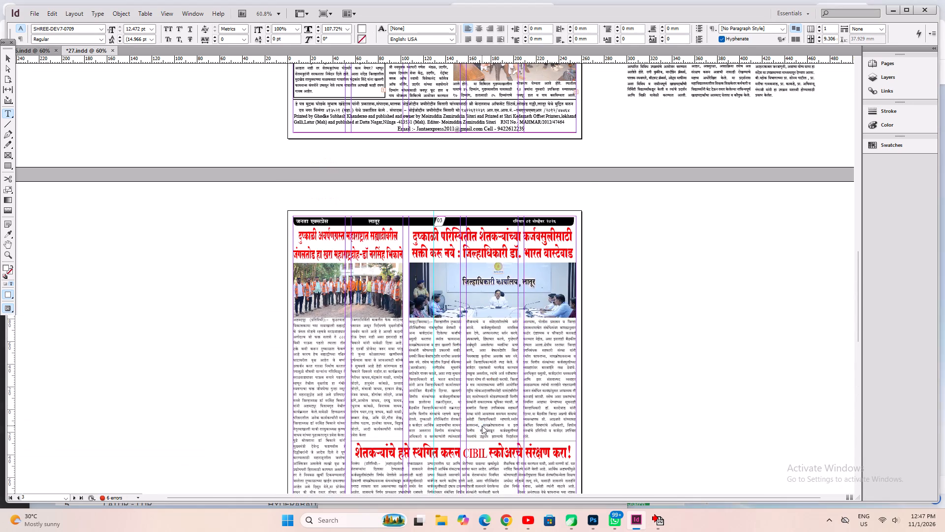
left_click(366, 206)
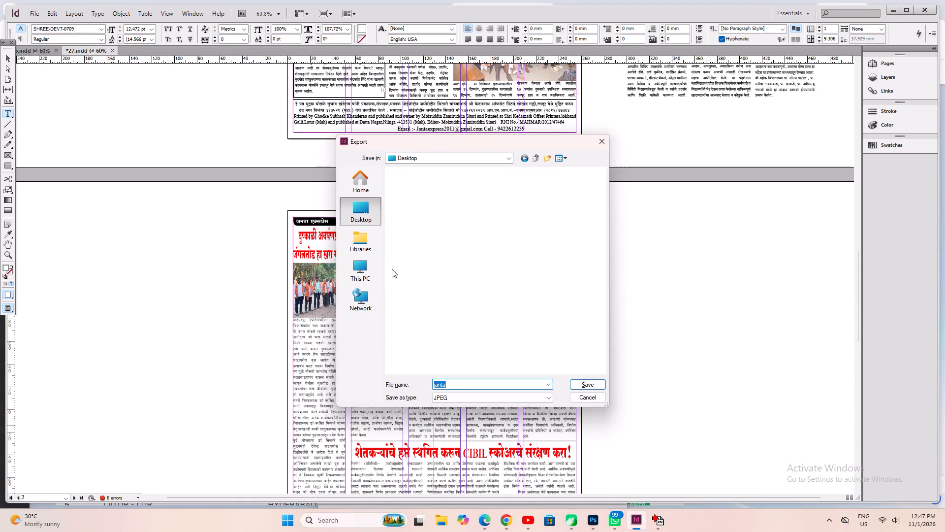
left_click(466, 394)
left_click_drag(466, 406, 469, 417)
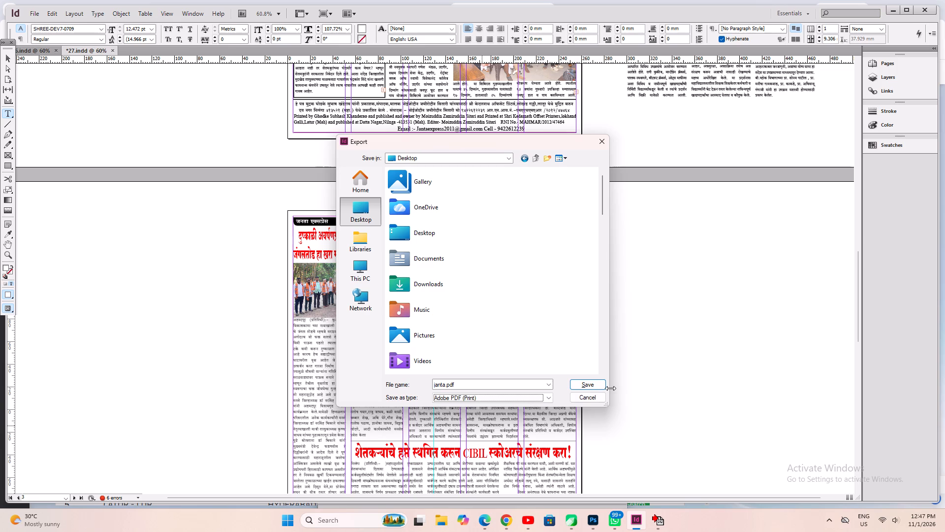
left_click(580, 381)
left_click(564, 406)
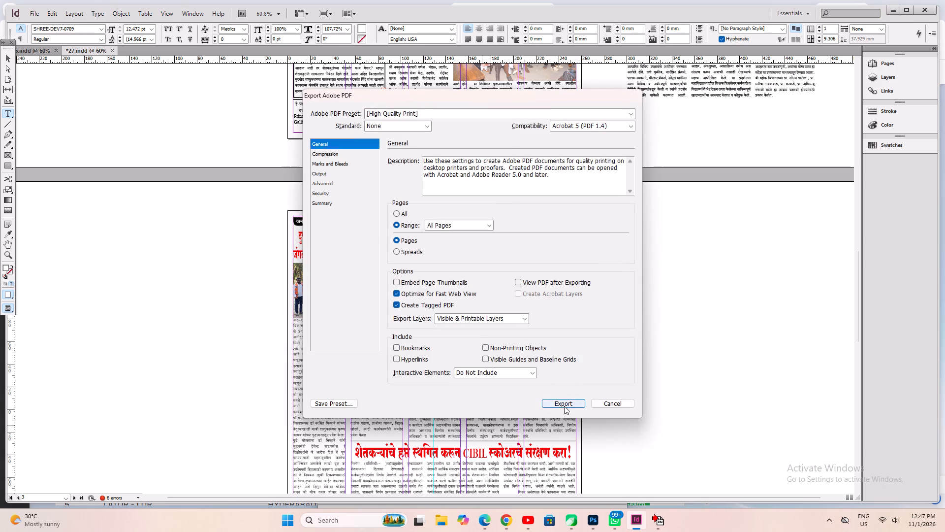
left_click(517, 279)
left_click(516, 273)
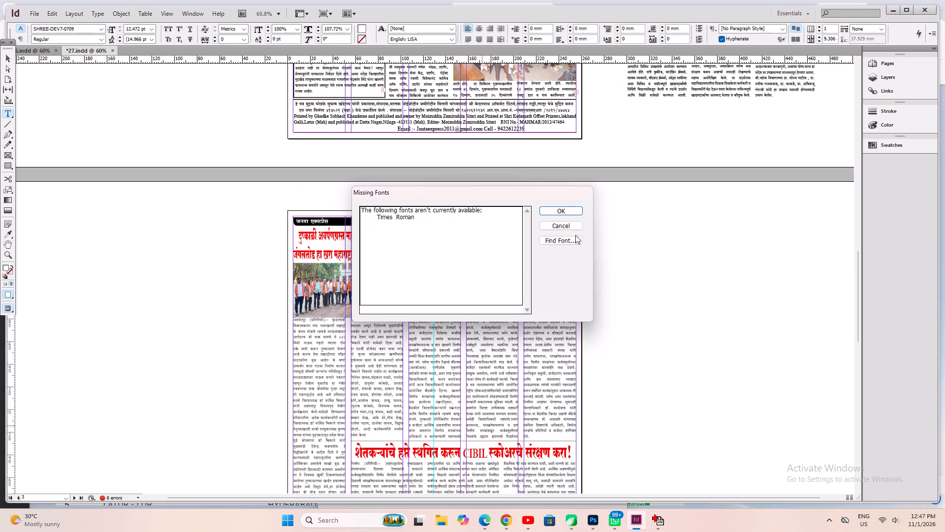
left_click(580, 208)
left_click(501, 294)
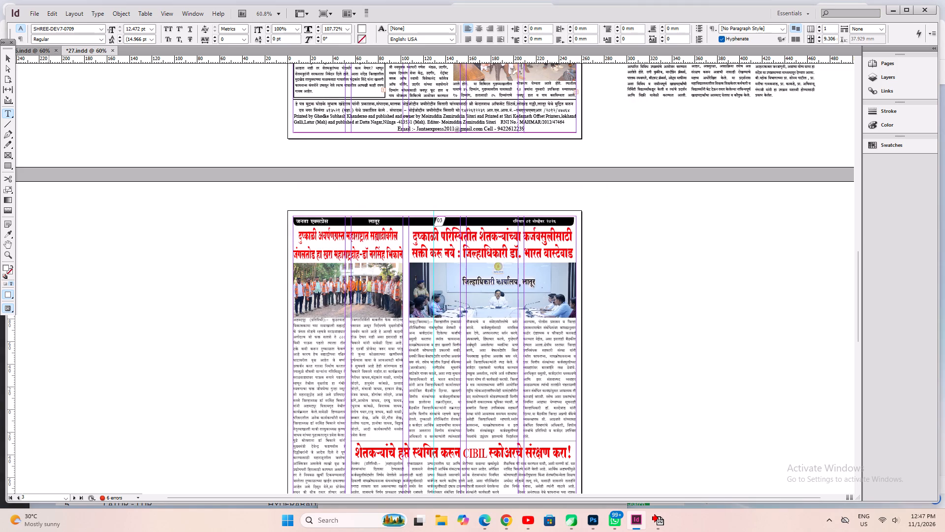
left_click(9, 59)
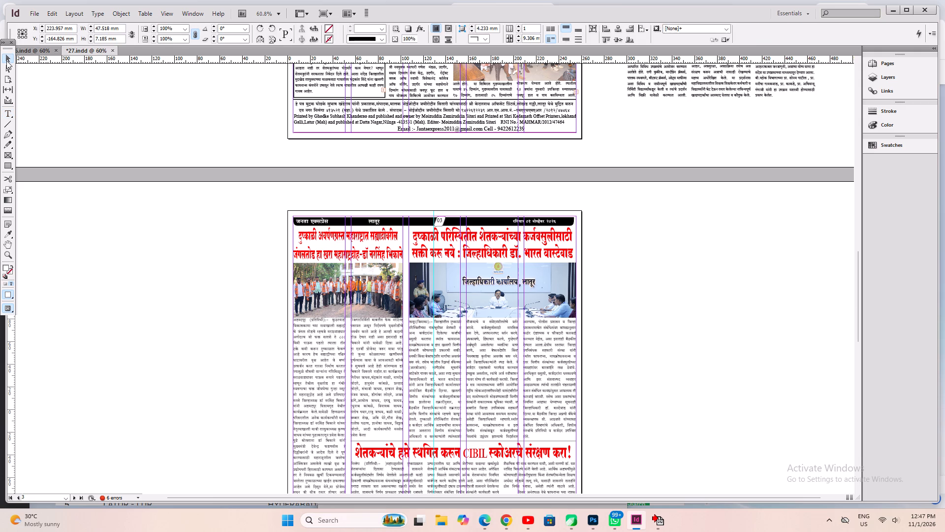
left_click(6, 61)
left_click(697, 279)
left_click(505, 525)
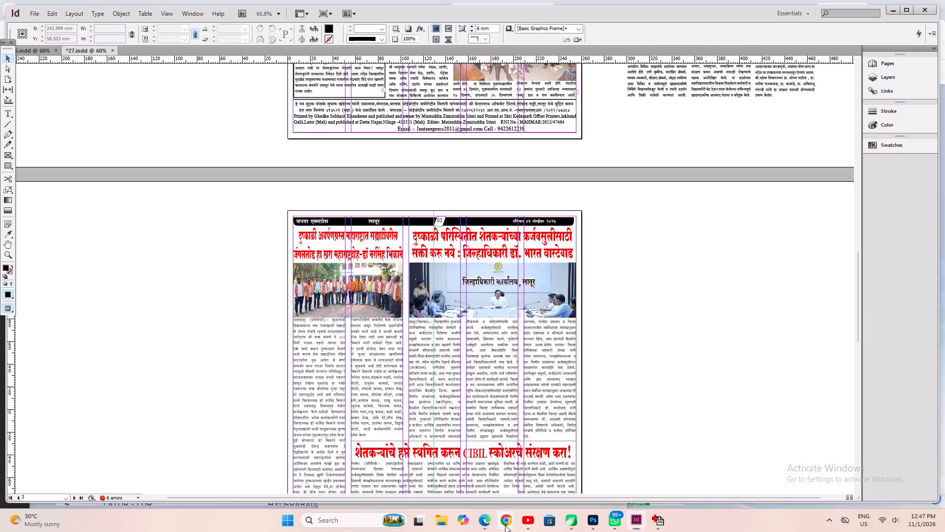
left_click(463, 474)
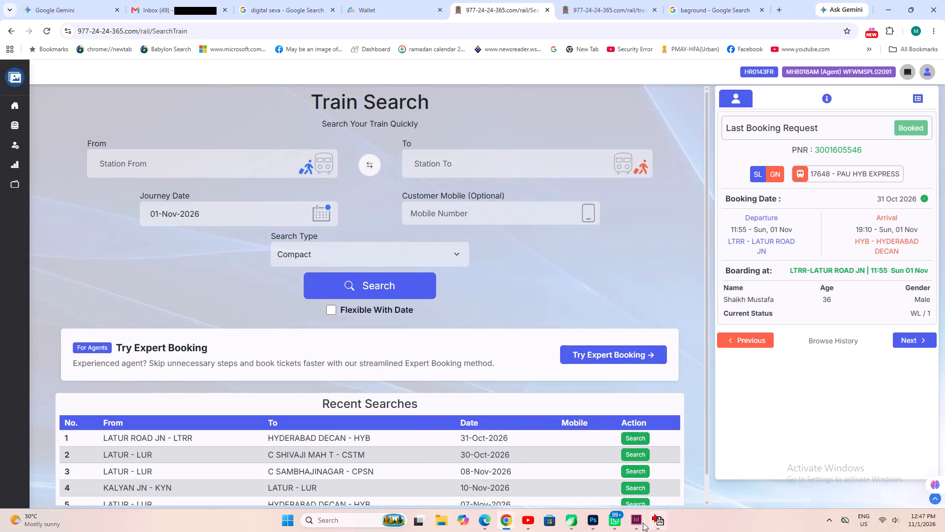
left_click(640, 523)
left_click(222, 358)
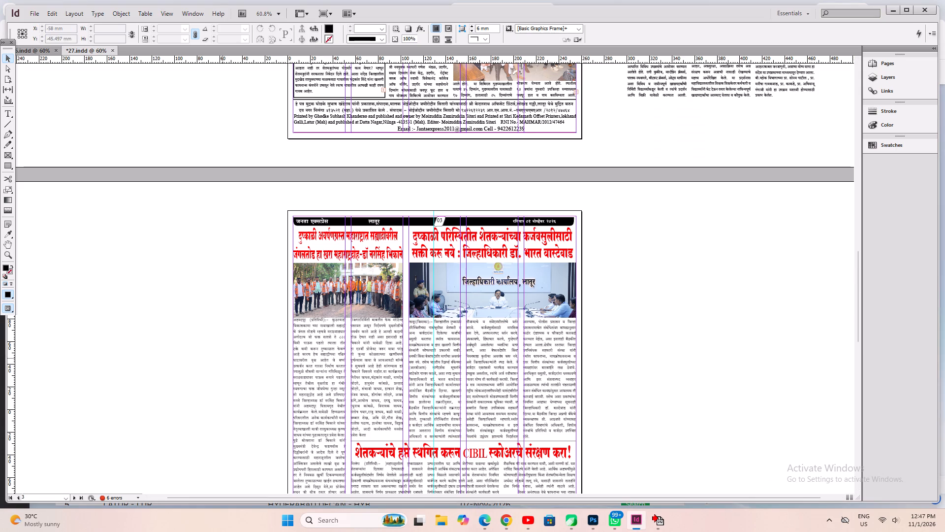
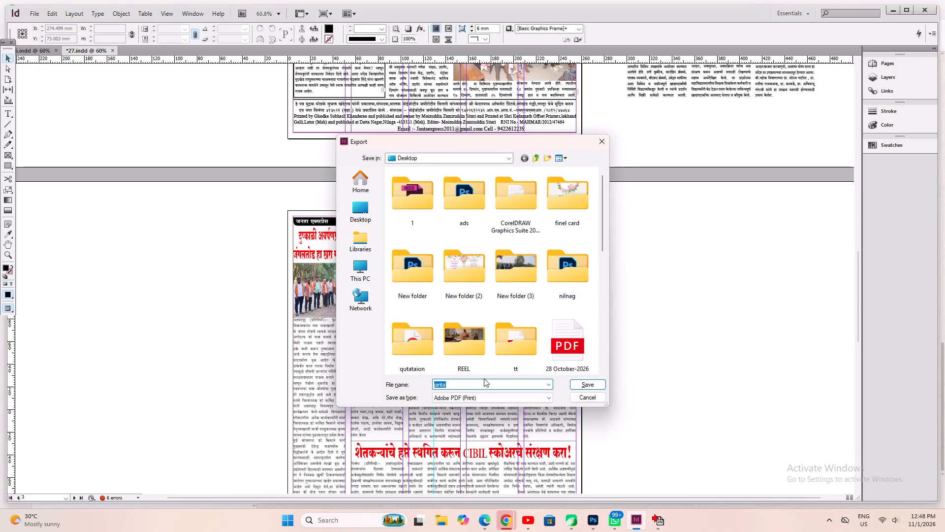
Export the document to the Desktop as janta.jpg in JPEG format with the page range 1-4.
left_click(475, 399)
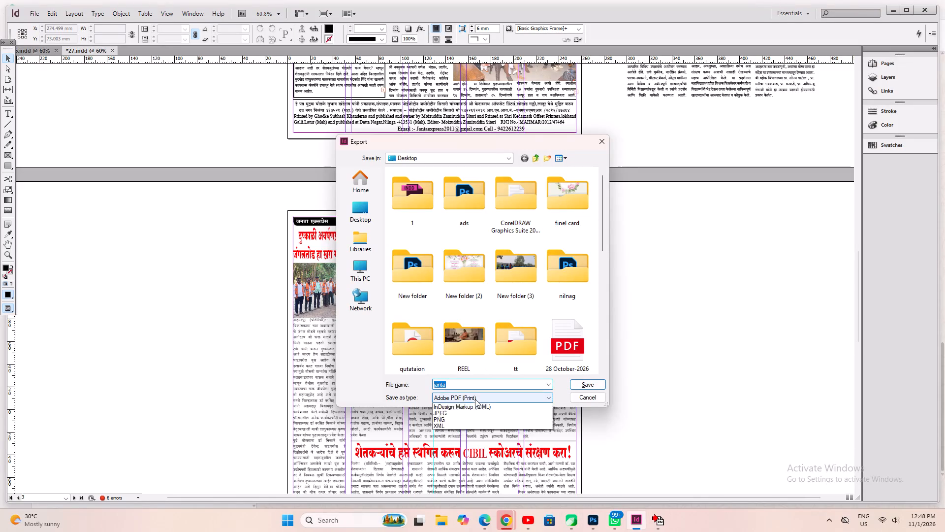
key("j")
key("Return")
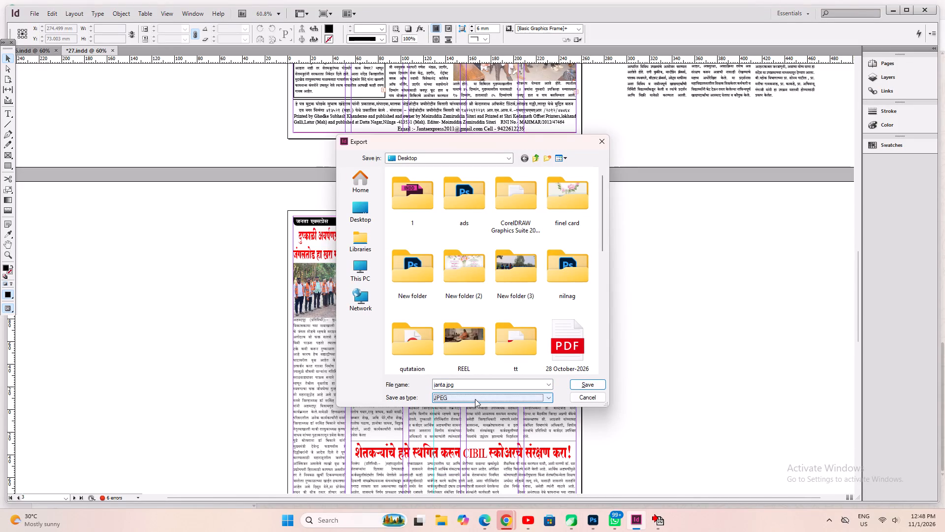
left_click(598, 386)
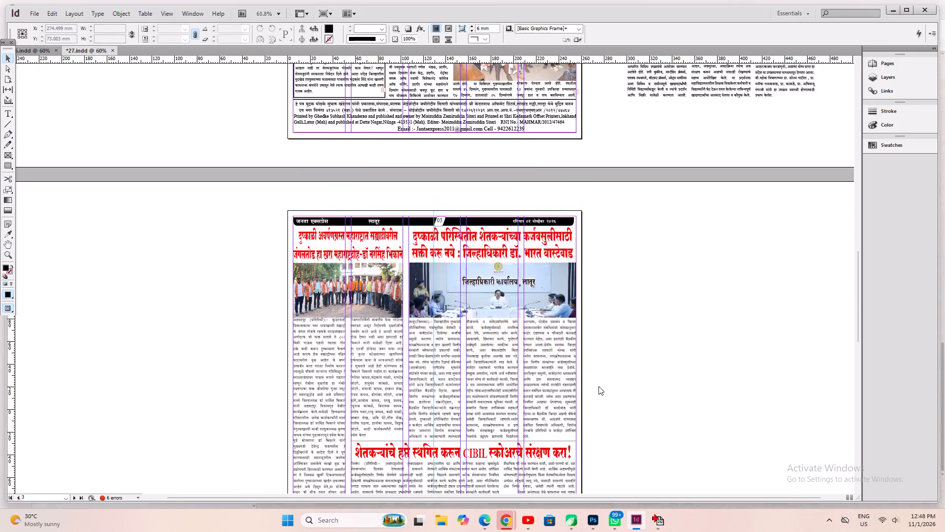
type("1-8")
key("minus")
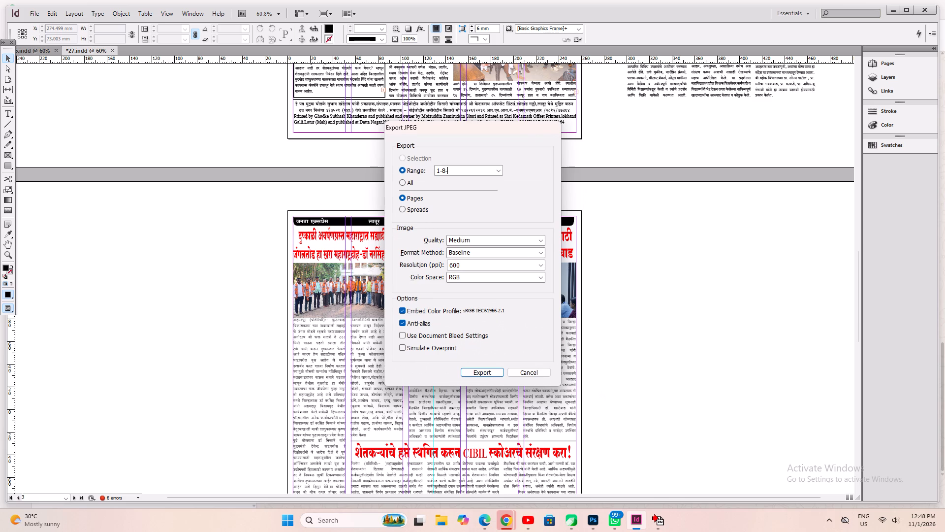
key("BackSpace")
key("BackSpace")
key("4")
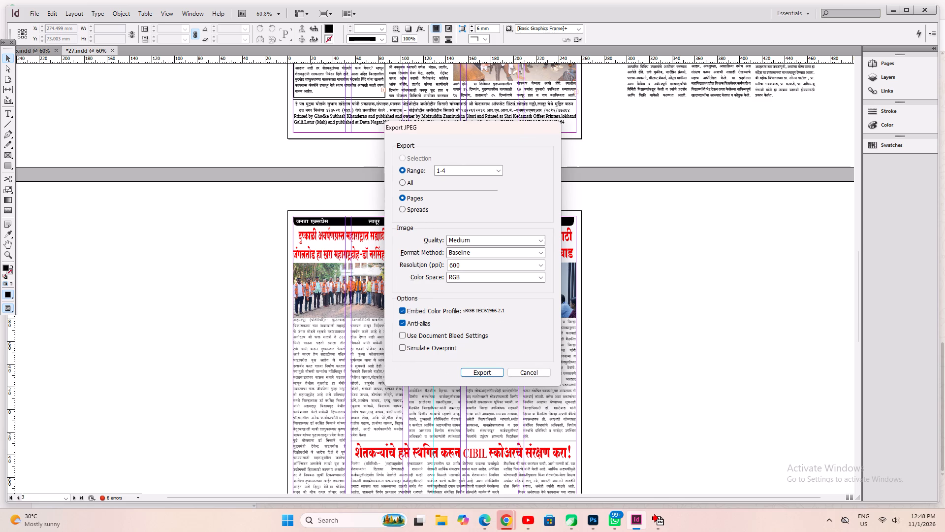
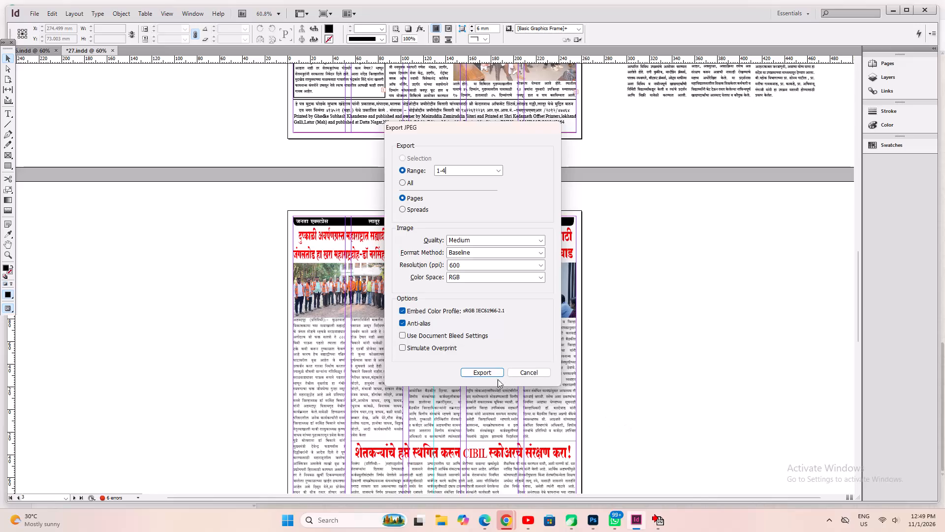
Run the JPEG export for the page range 1-4 with medium quality at 600 ppi in RGB.
left_click(474, 370)
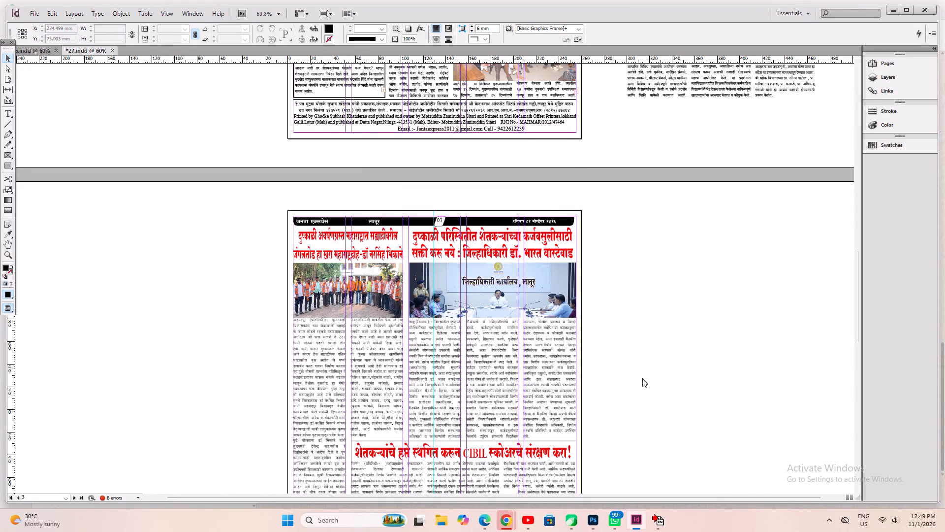
left_click(643, 378)
Print the page range 1-4 of the document to Microsoft Print to PDF, continuing despite the overset text.
key("ctrl+p")
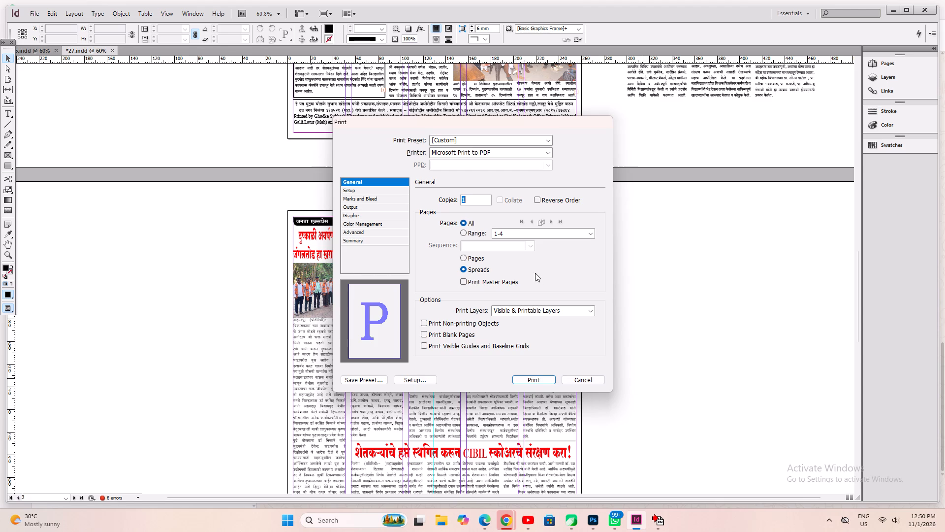
left_click(477, 234)
left_click(525, 383)
left_click(495, 278)
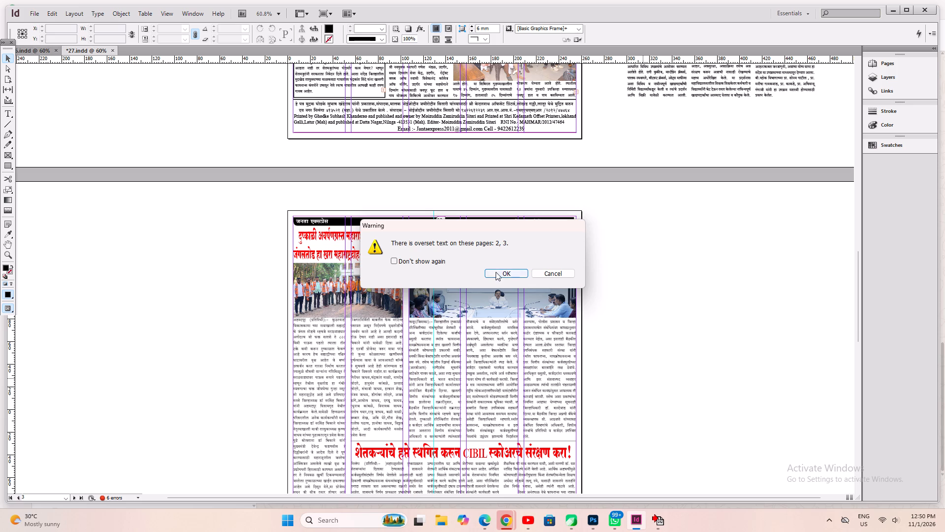
left_click(496, 272)
left_click(550, 211)
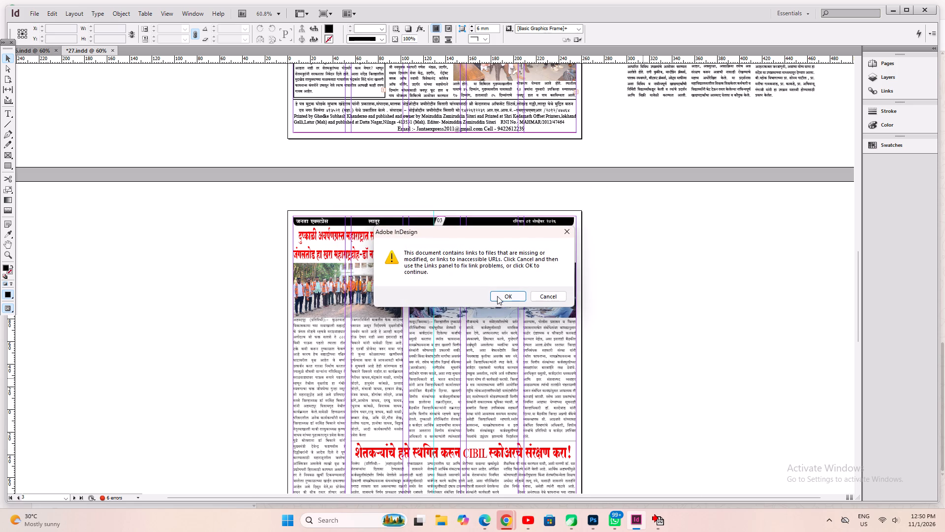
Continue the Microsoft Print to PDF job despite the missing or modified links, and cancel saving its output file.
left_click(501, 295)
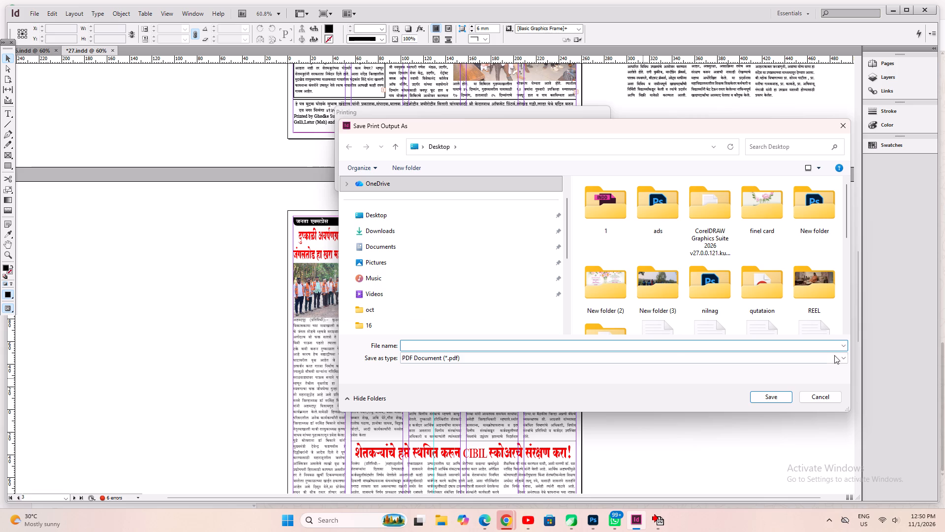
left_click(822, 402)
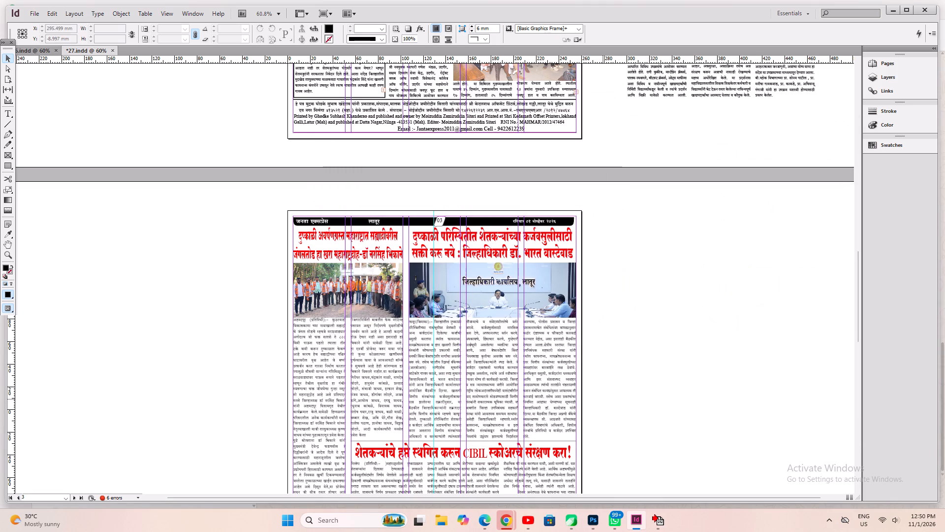
Export pages 1-4 again as JPEG to the Desktop under the name janta, overwriting the existing files.
key("ctrl+e")
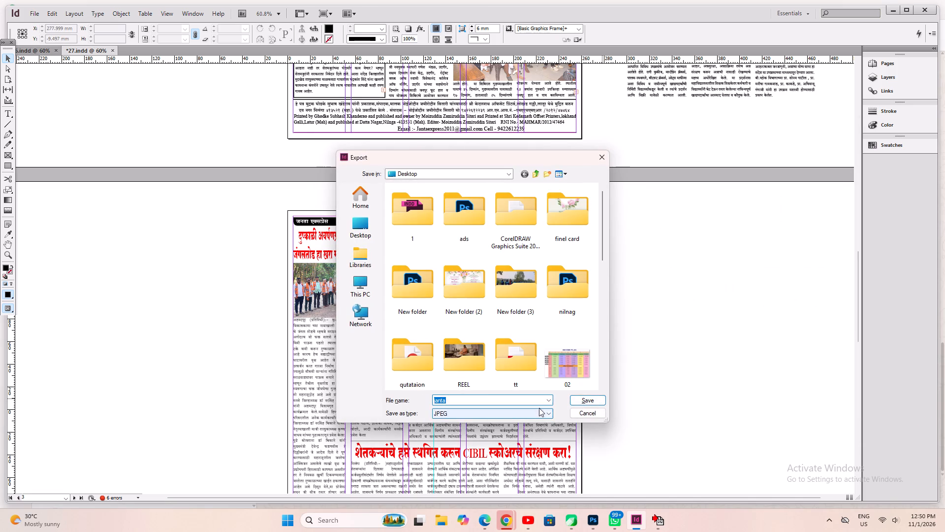
left_click(585, 399)
left_click(502, 261)
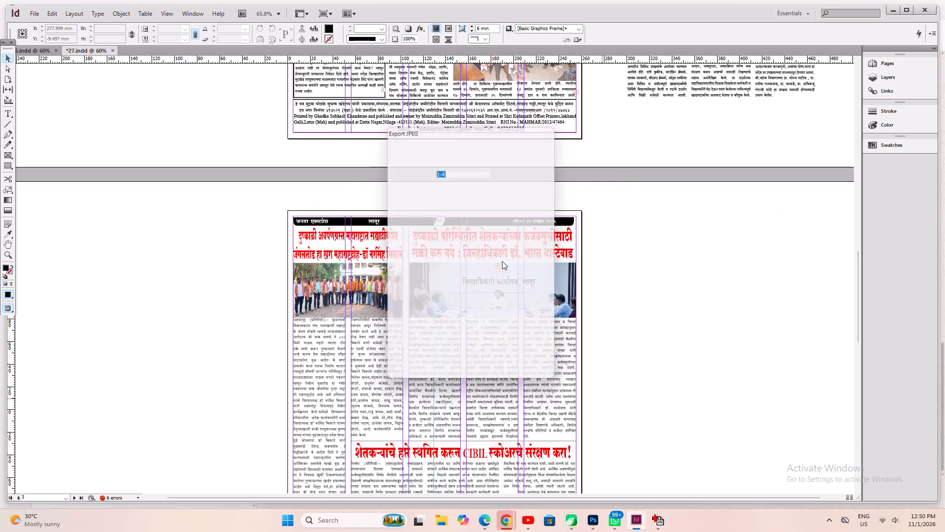
left_click(476, 369)
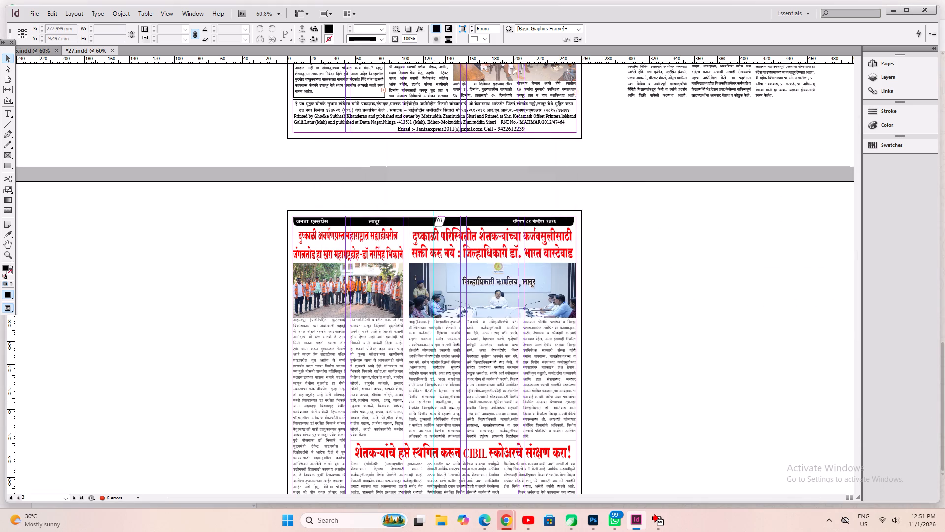
left_click(666, 346)
left_click(452, 278)
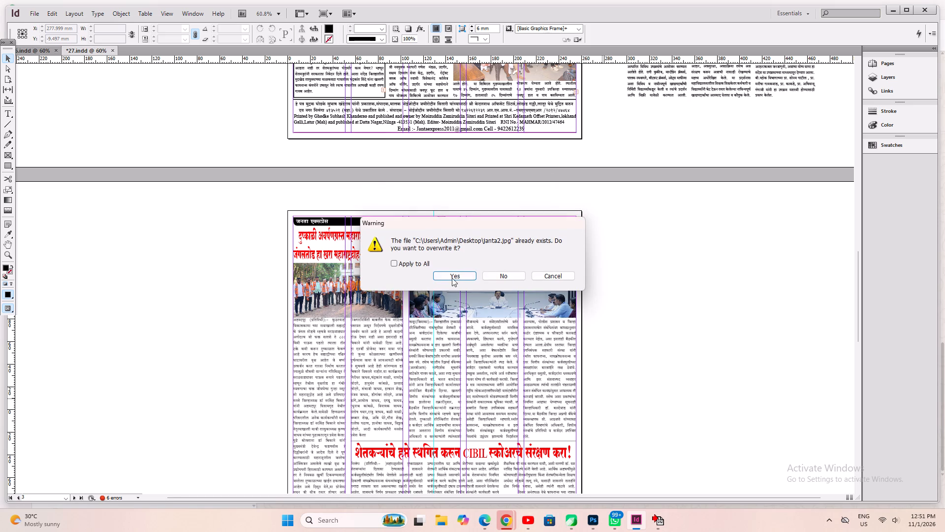
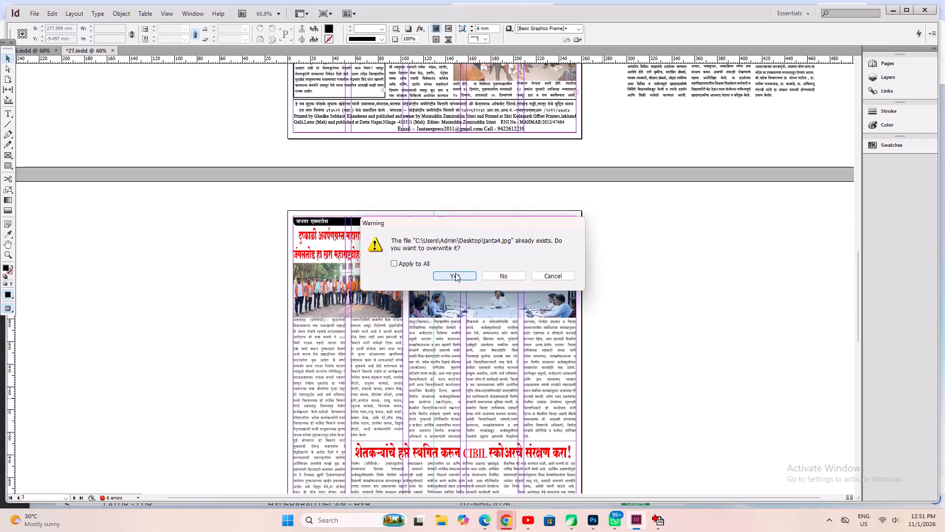
Overwrite the existing janta4.jpg on the Desktop with the newly exported page image.
left_click(455, 273)
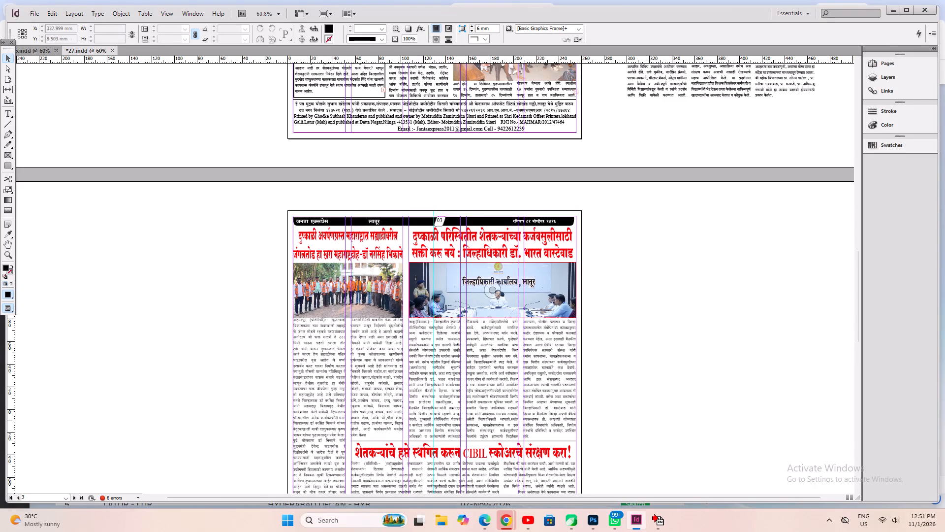
left_click(685, 394)
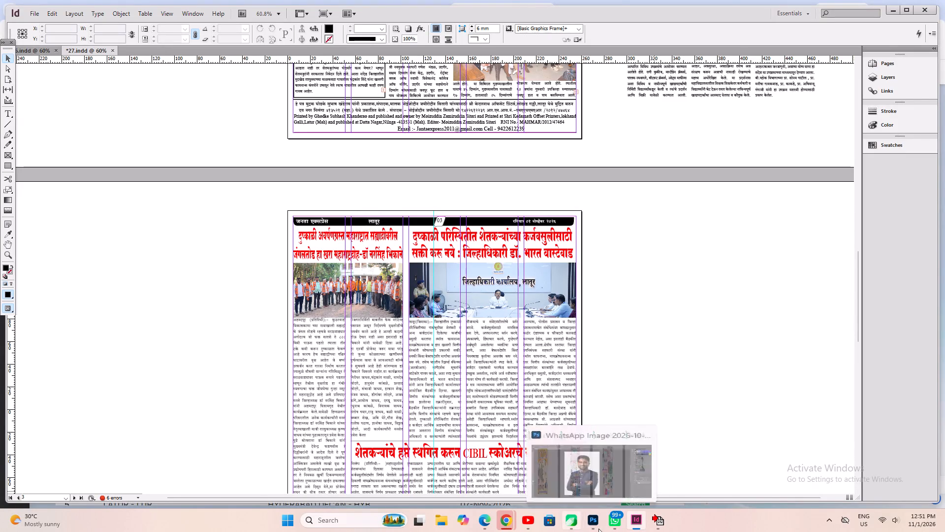